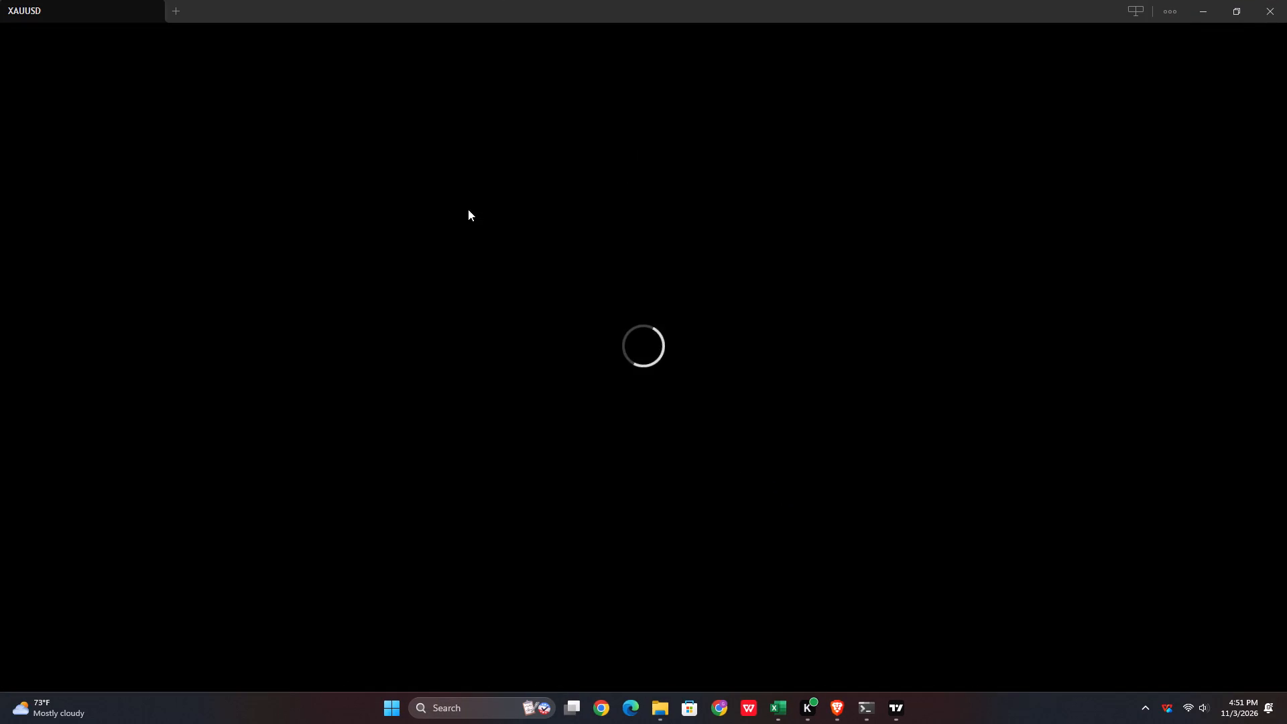
Extend the right edge of the rectangle zone between about 3,931 and 3,941 slightly past the latest hourly candle.
{"action": "scroll", "coordinate": [410, 284], "scroll_direction": "down", "scroll_amount": 2}
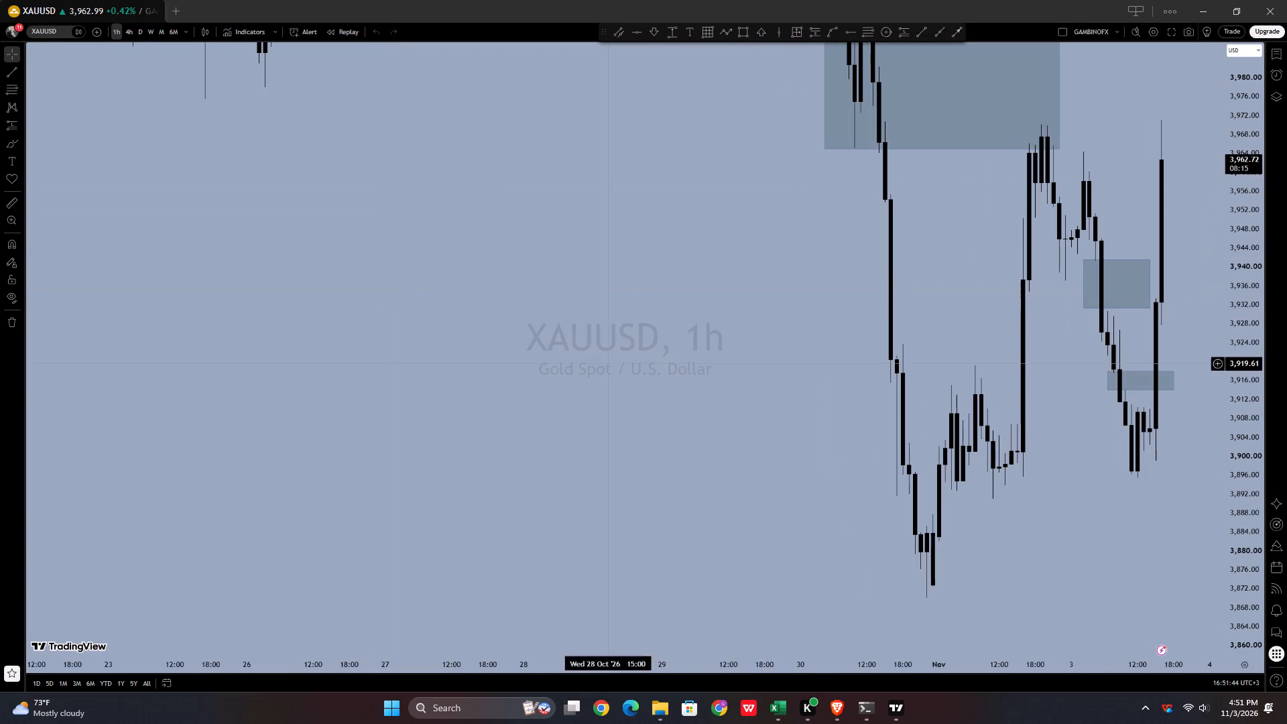
{"action": "left_click_drag", "start_coordinate": [1258, 306], "coordinate": [1251, 477]}
{"action": "scroll", "coordinate": [1060, 472], "scroll_direction": "up", "scroll_amount": 3}
{"action": "left_click_drag", "start_coordinate": [941, 471], "coordinate": [853, 521]}
{"action": "scroll", "coordinate": [835, 530], "scroll_direction": "down", "scroll_amount": 3}
{"action": "left_click_drag", "start_coordinate": [845, 475], "coordinate": [513, 538]}
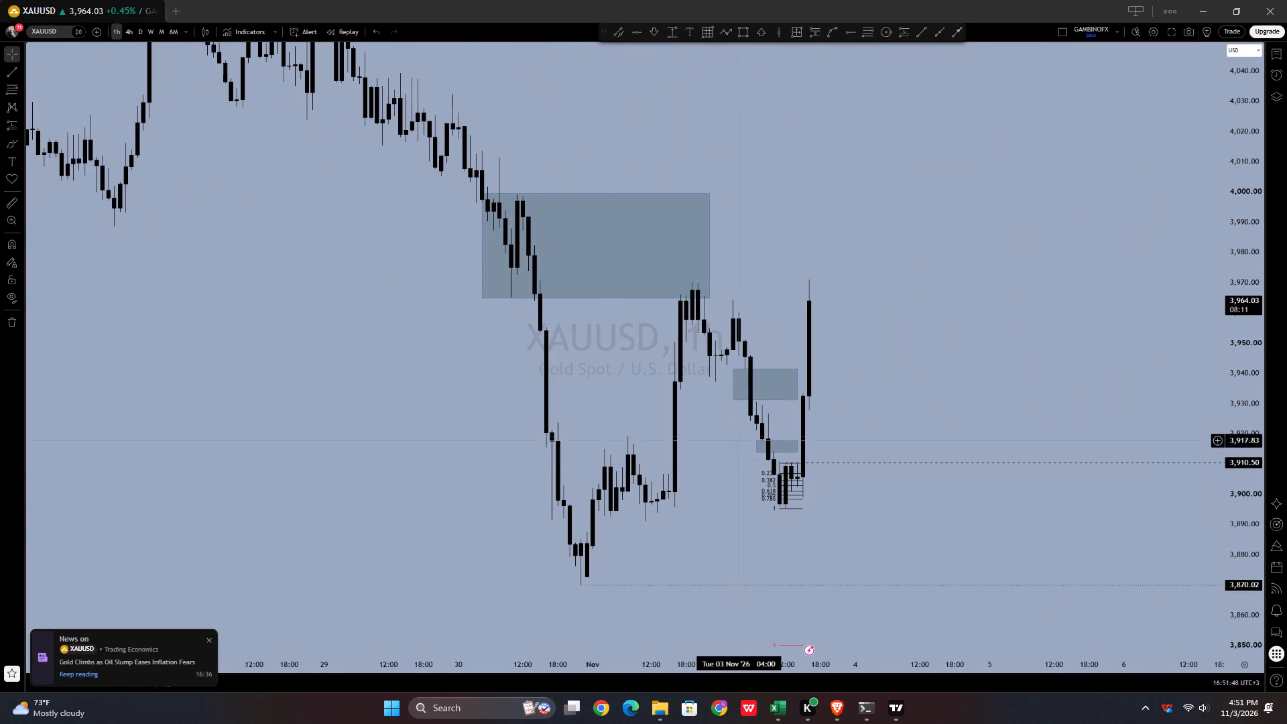
{"action": "left_click_drag", "start_coordinate": [799, 385], "coordinate": [823, 400]}
{"action": "left_click", "coordinate": [858, 397]}
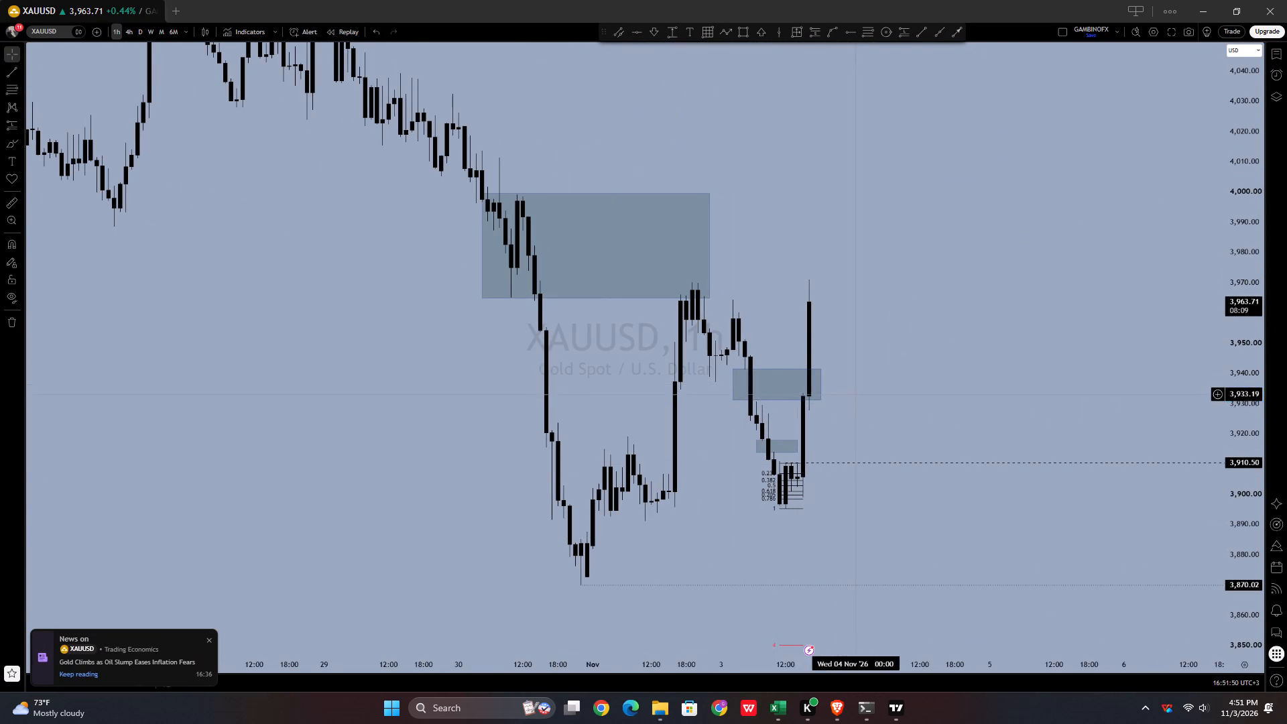
Examine the XAUUSD hourly price action around the late-October decline, the marked zones and the latest rebound.
{"action": "scroll", "coordinate": [858, 393], "scroll_direction": "down", "scroll_amount": 3}
{"action": "left_click_drag", "start_coordinate": [1232, 243], "coordinate": [1219, 339]}
{"action": "scroll", "coordinate": [1066, 308], "scroll_direction": "up", "scroll_amount": 1}
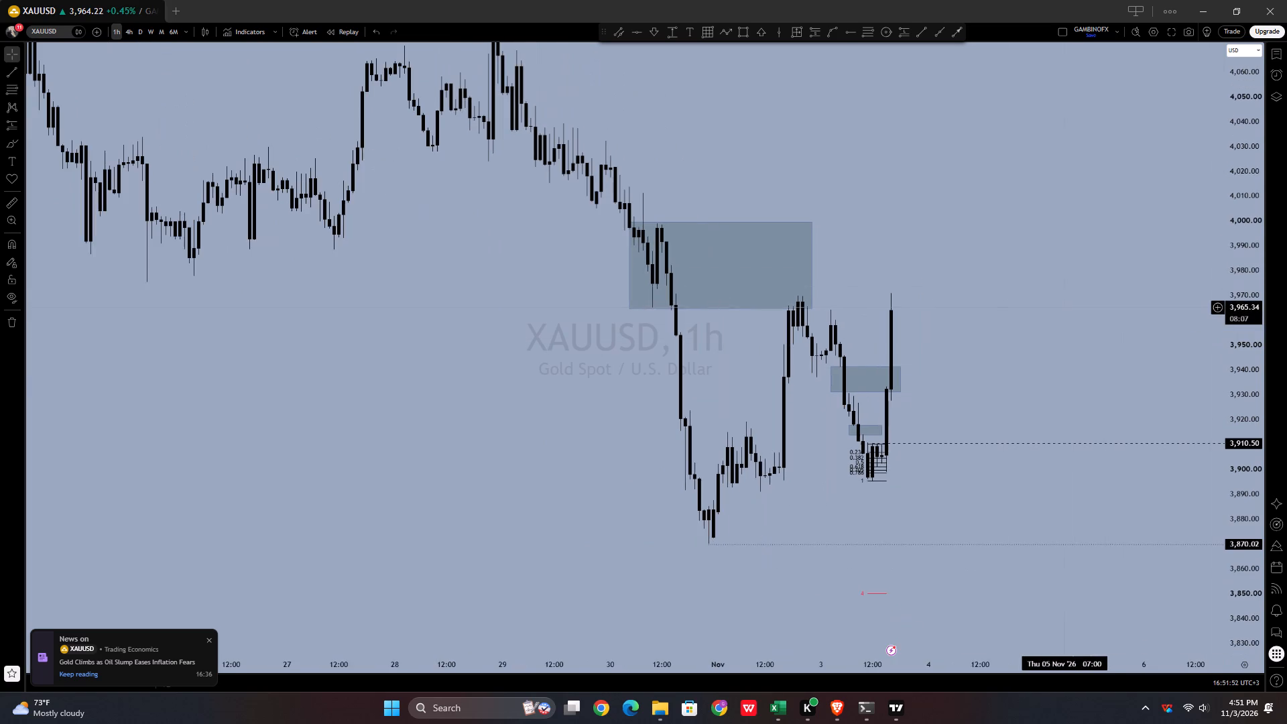
{"action": "left_click_drag", "start_coordinate": [985, 279], "coordinate": [974, 334]}
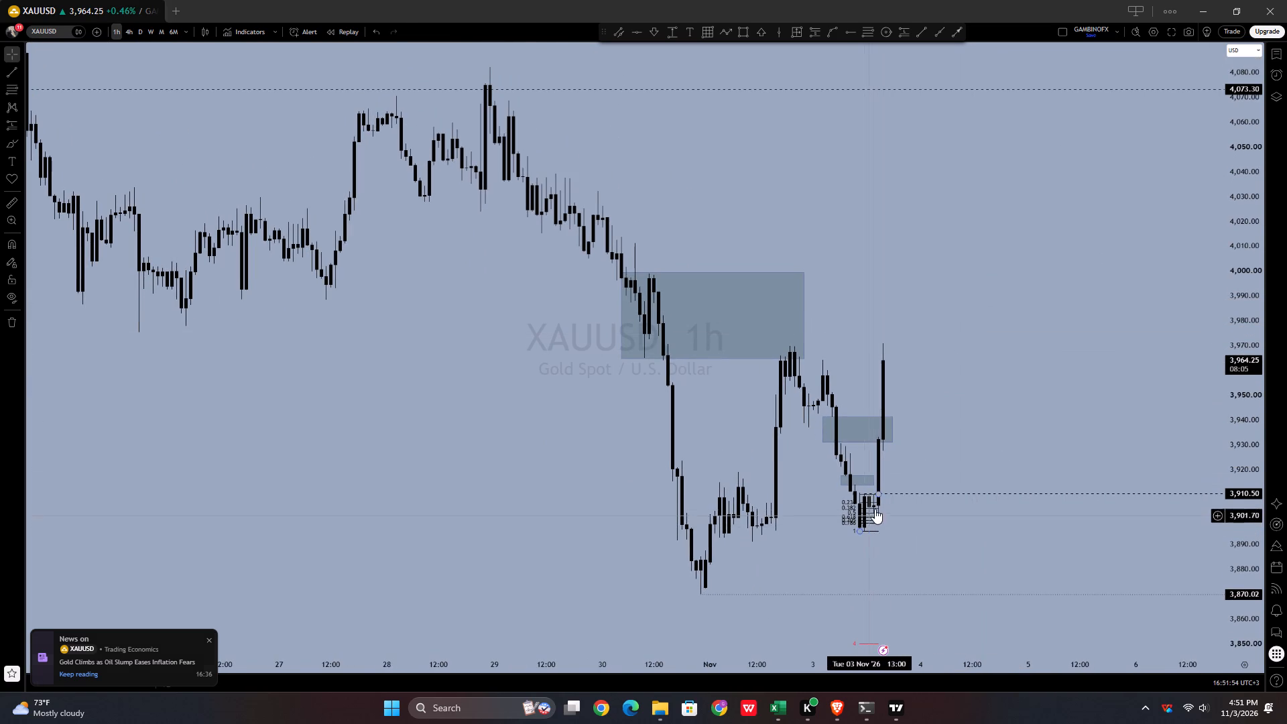
{"action": "scroll", "coordinate": [1066, 503], "scroll_direction": "up", "scroll_amount": 3}
{"action": "left_click_drag", "start_coordinate": [1239, 562], "coordinate": [1197, 382]}
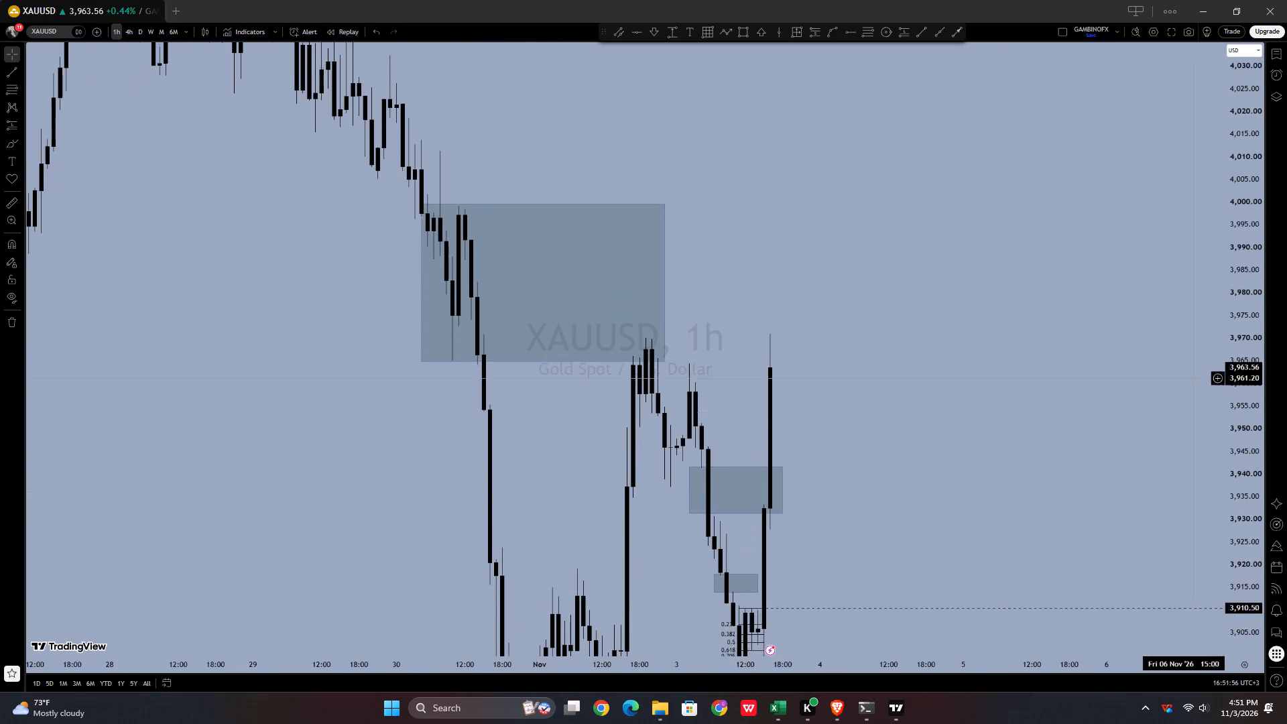
{"action": "left_click_drag", "start_coordinate": [1009, 414], "coordinate": [1159, 223]}
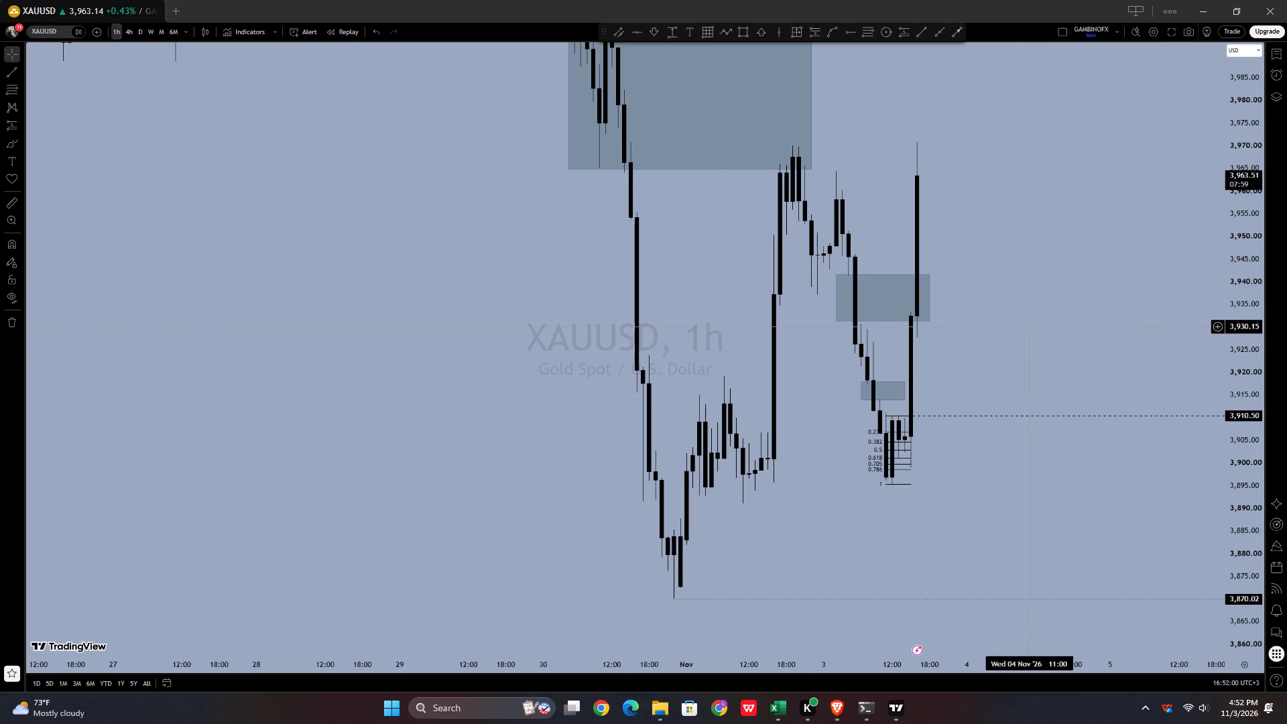
{"action": "scroll", "coordinate": [1026, 327], "scroll_direction": "down", "scroll_amount": 2}
{"action": "left_click_drag", "start_coordinate": [1246, 187], "coordinate": [1249, 361]}
{"action": "scroll", "coordinate": [1153, 345], "scroll_direction": "up", "scroll_amount": 2}
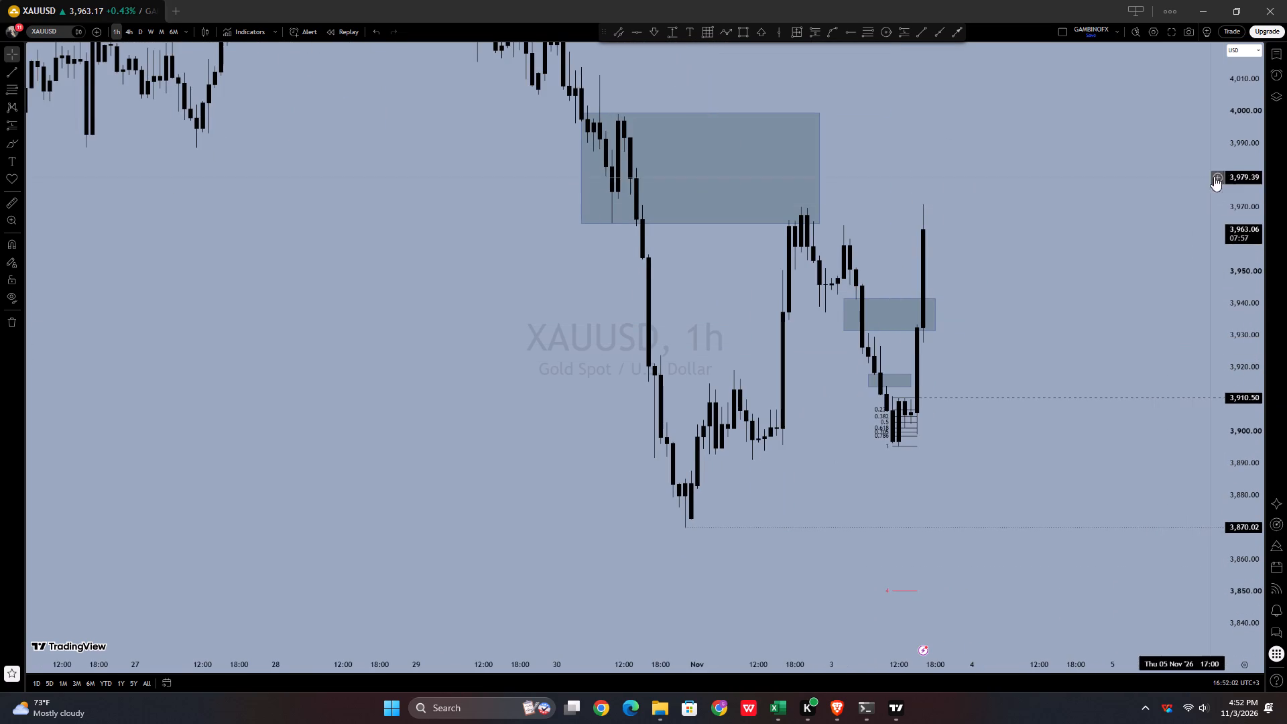
{"action": "left_click_drag", "start_coordinate": [1241, 160], "coordinate": [1235, 261]}
{"action": "scroll", "coordinate": [1127, 272], "scroll_direction": "down", "scroll_amount": 4}
{"action": "left_click_drag", "start_coordinate": [1254, 161], "coordinate": [1260, 312]}
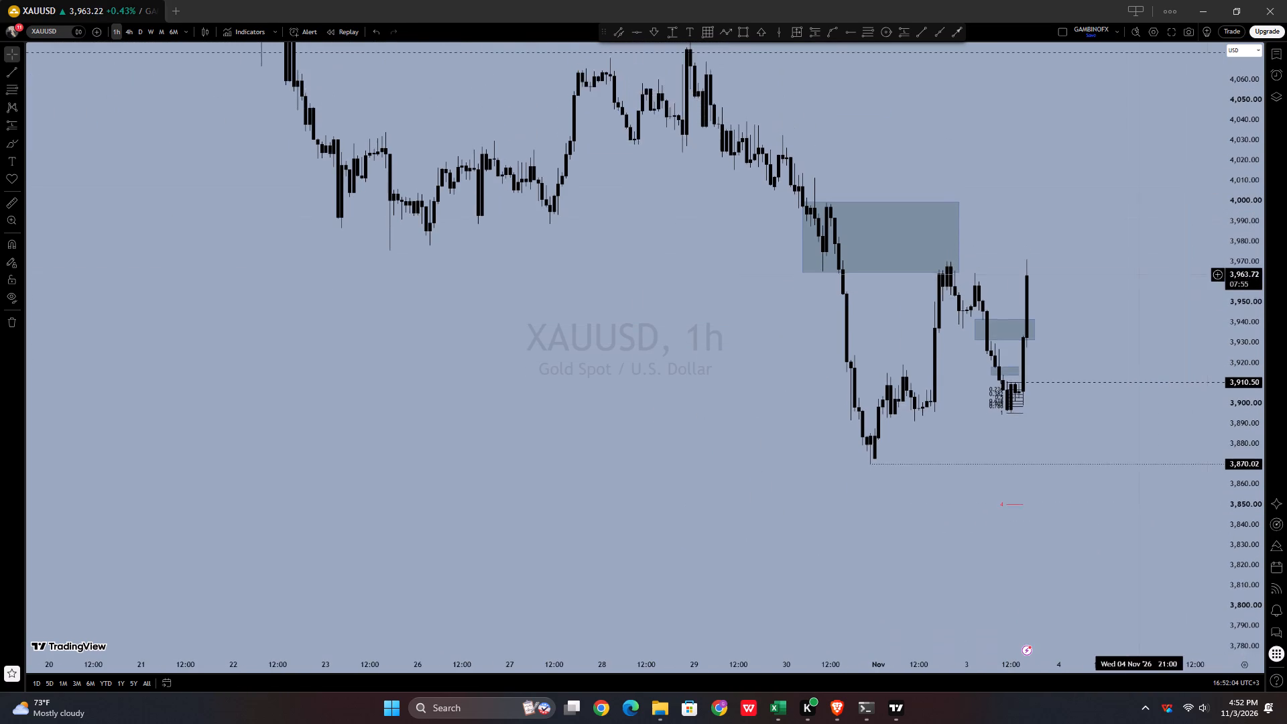
{"action": "scroll", "coordinate": [1130, 269], "scroll_direction": "down", "scroll_amount": 3}
{"action": "left_click_drag", "start_coordinate": [1191, 209], "coordinate": [1176, 308]}
{"action": "scroll", "coordinate": [1176, 308], "scroll_direction": "up", "scroll_amount": 5}
{"action": "left_click_drag", "start_coordinate": [1142, 302], "coordinate": [1119, 278]}
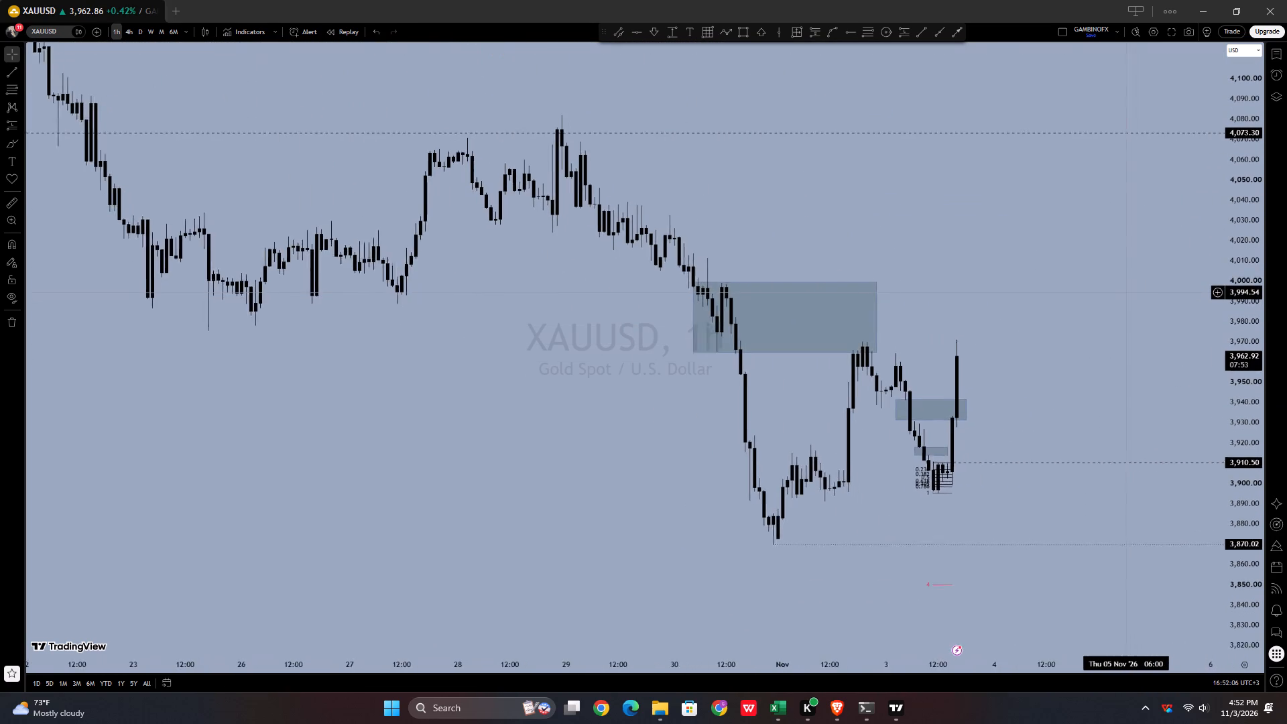
{"action": "left_click_drag", "start_coordinate": [1119, 278], "coordinate": [1104, 261]}
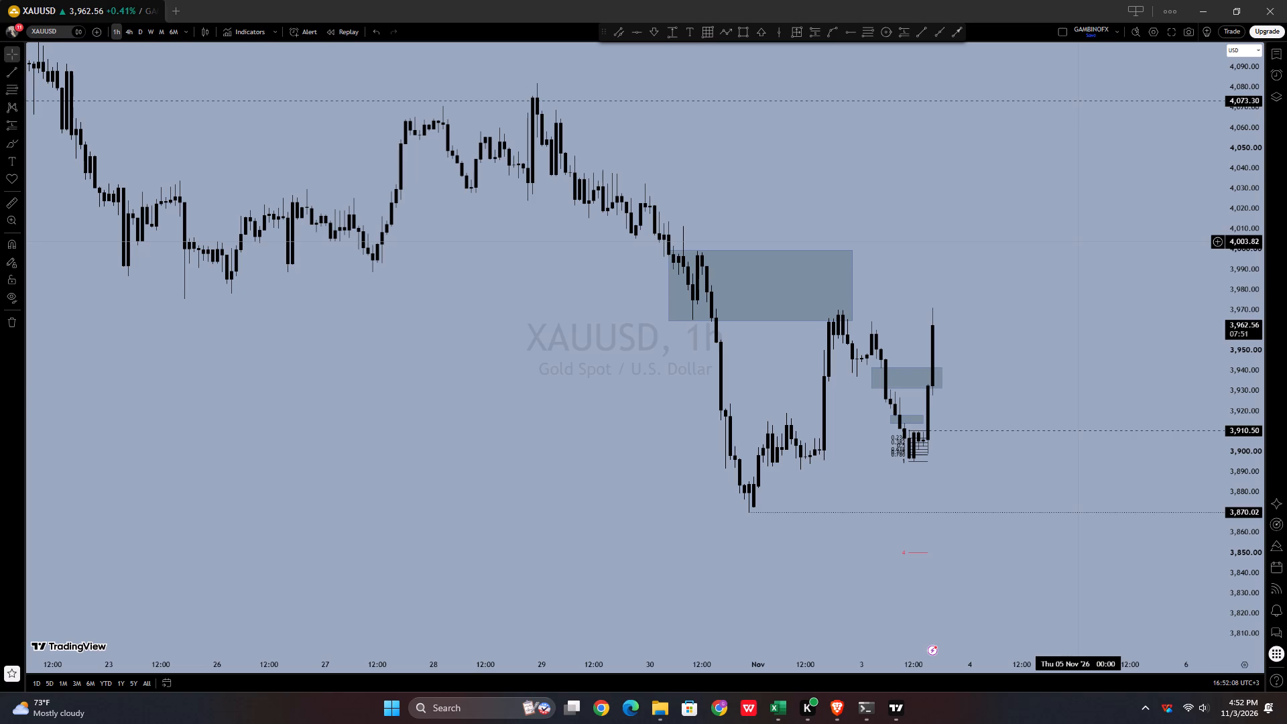
{"action": "scroll", "coordinate": [1009, 261], "scroll_direction": "down", "scroll_amount": 2}
{"action": "scroll", "coordinate": [1009, 261], "scroll_direction": "up", "scroll_amount": 1}
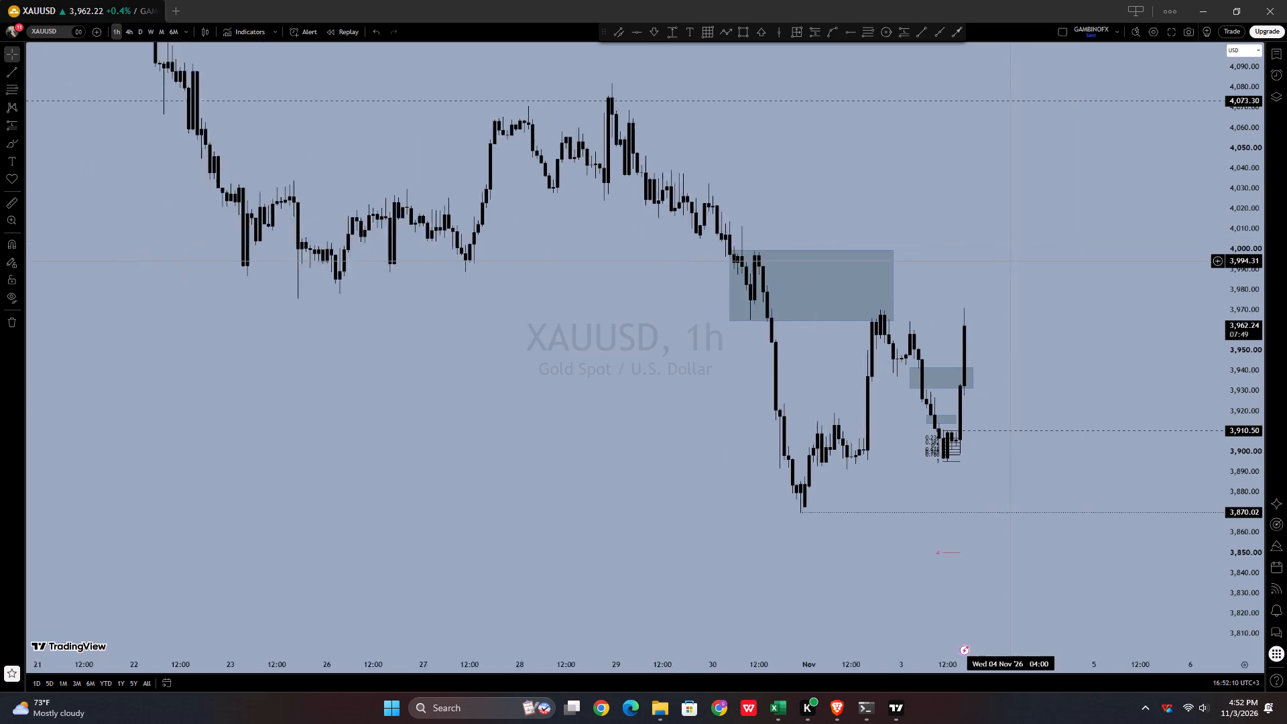
{"action": "scroll", "coordinate": [1009, 261], "scroll_direction": "up", "scroll_amount": 1}
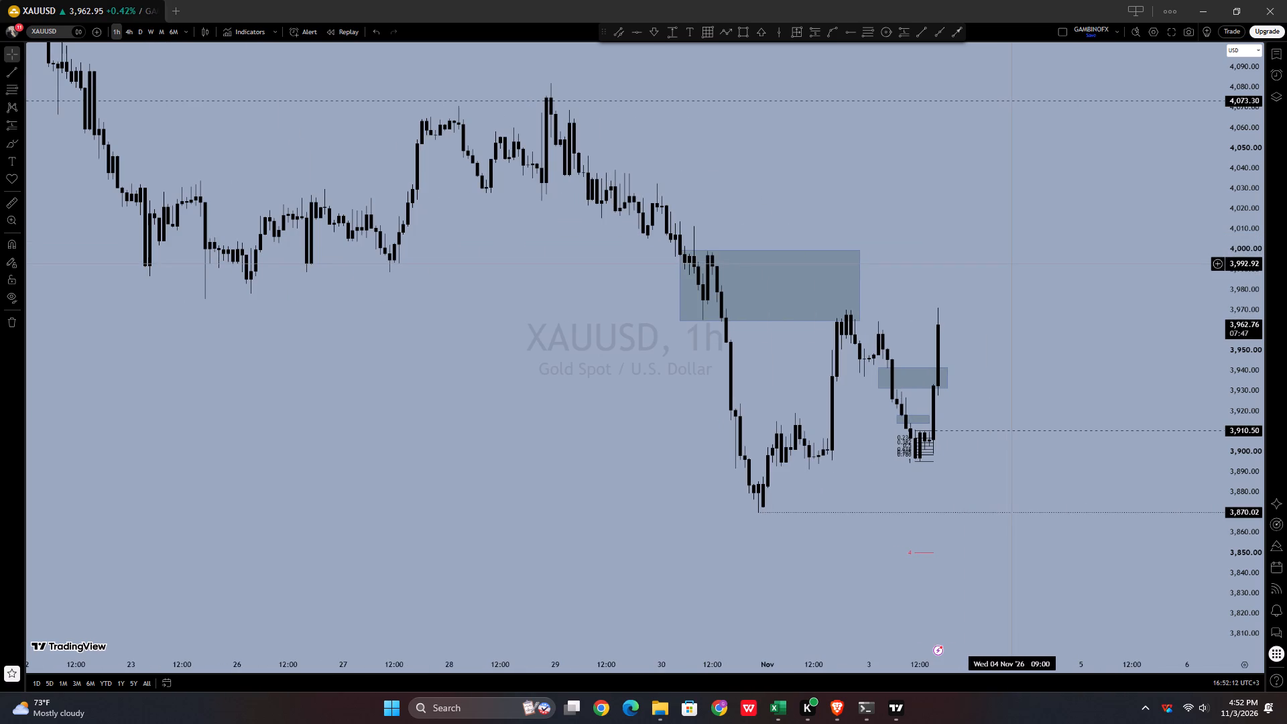
Draw a horizontal trend line at about 3,970 from the 2 Nov swing high to 3 Nov 18:00.
{"action": "left_click", "coordinate": [914, 33]}
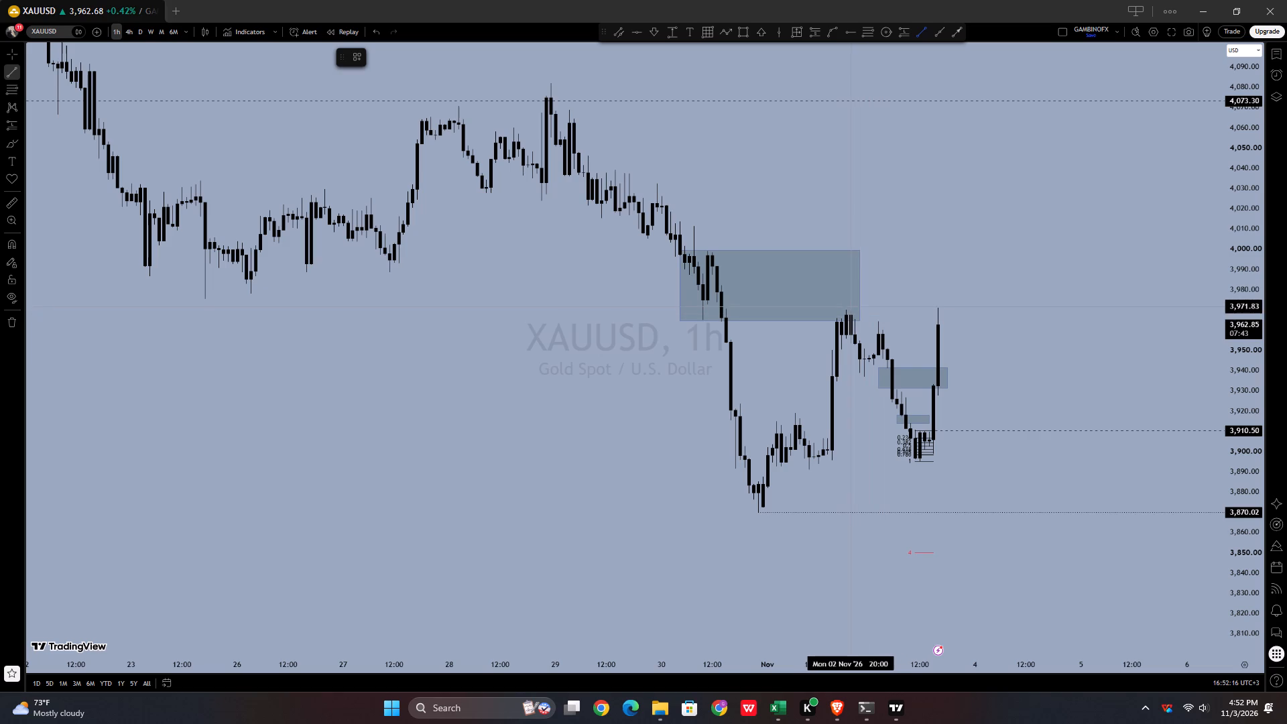
{"action": "left_click_drag", "start_coordinate": [840, 310], "coordinate": [920, 296]}
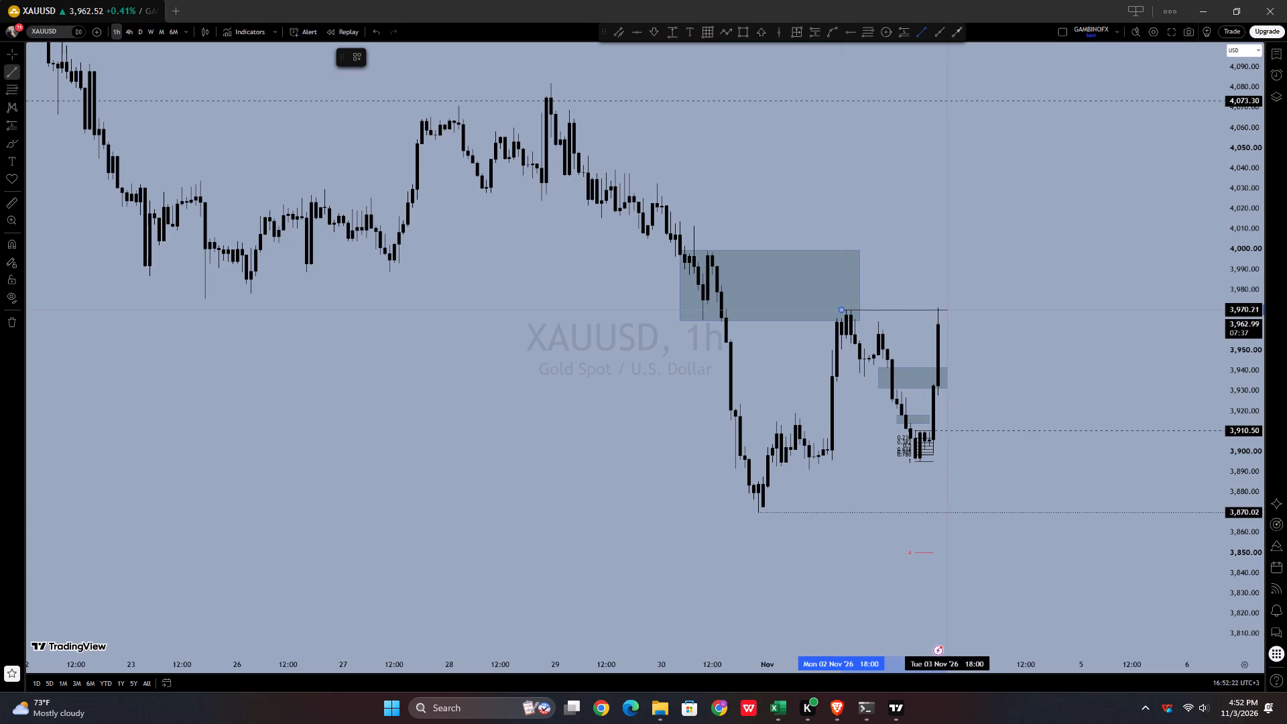
{"action": "left_click", "coordinate": [948, 310]}
{"action": "left_click", "coordinate": [971, 293]}
{"action": "left_click", "coordinate": [973, 294]}
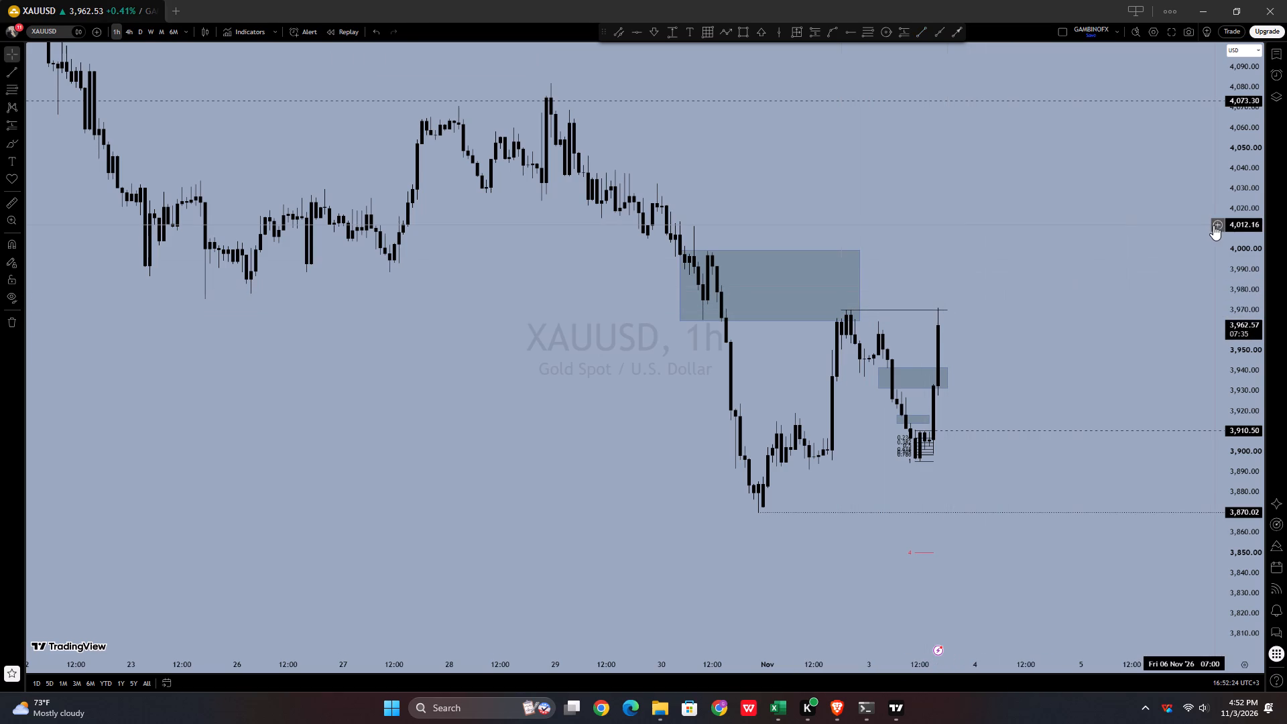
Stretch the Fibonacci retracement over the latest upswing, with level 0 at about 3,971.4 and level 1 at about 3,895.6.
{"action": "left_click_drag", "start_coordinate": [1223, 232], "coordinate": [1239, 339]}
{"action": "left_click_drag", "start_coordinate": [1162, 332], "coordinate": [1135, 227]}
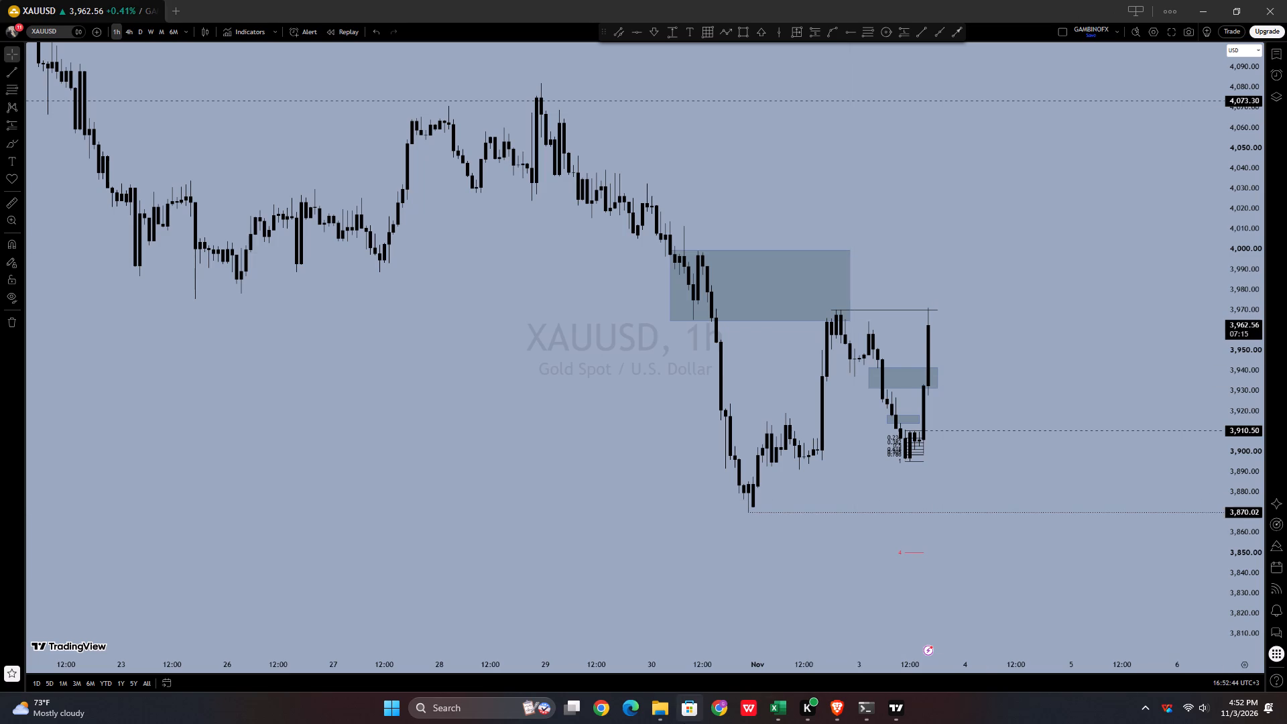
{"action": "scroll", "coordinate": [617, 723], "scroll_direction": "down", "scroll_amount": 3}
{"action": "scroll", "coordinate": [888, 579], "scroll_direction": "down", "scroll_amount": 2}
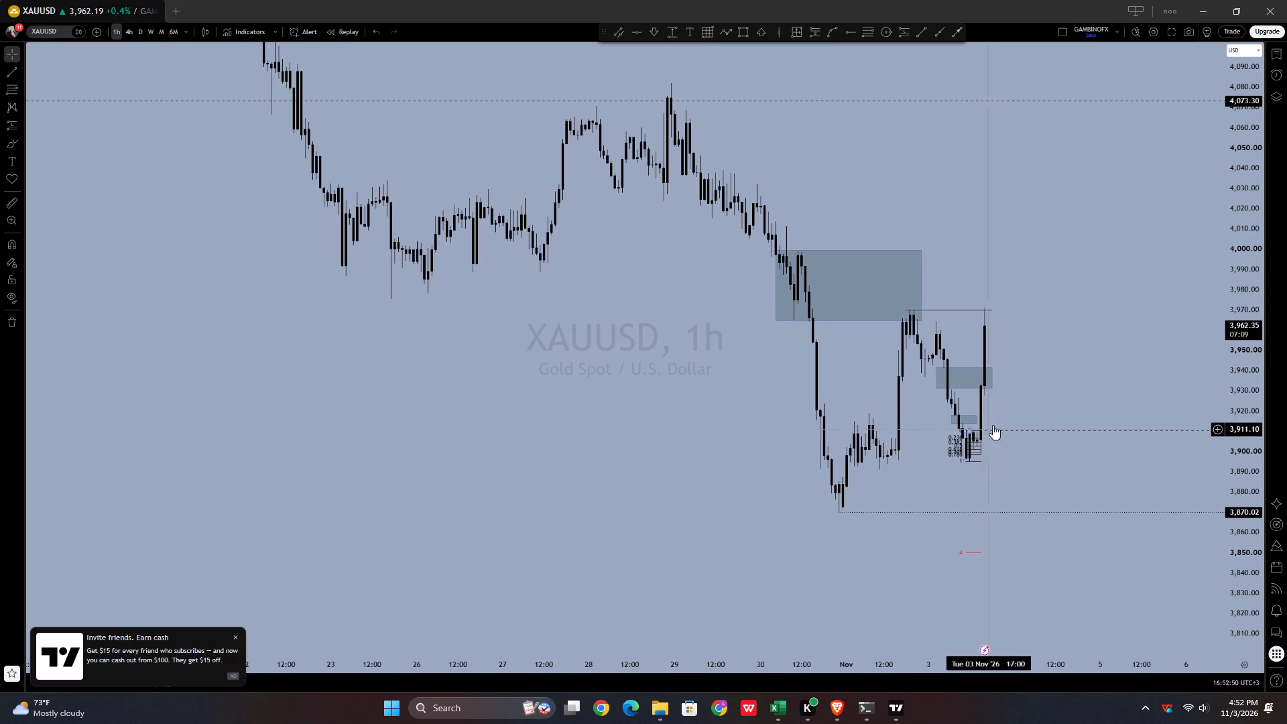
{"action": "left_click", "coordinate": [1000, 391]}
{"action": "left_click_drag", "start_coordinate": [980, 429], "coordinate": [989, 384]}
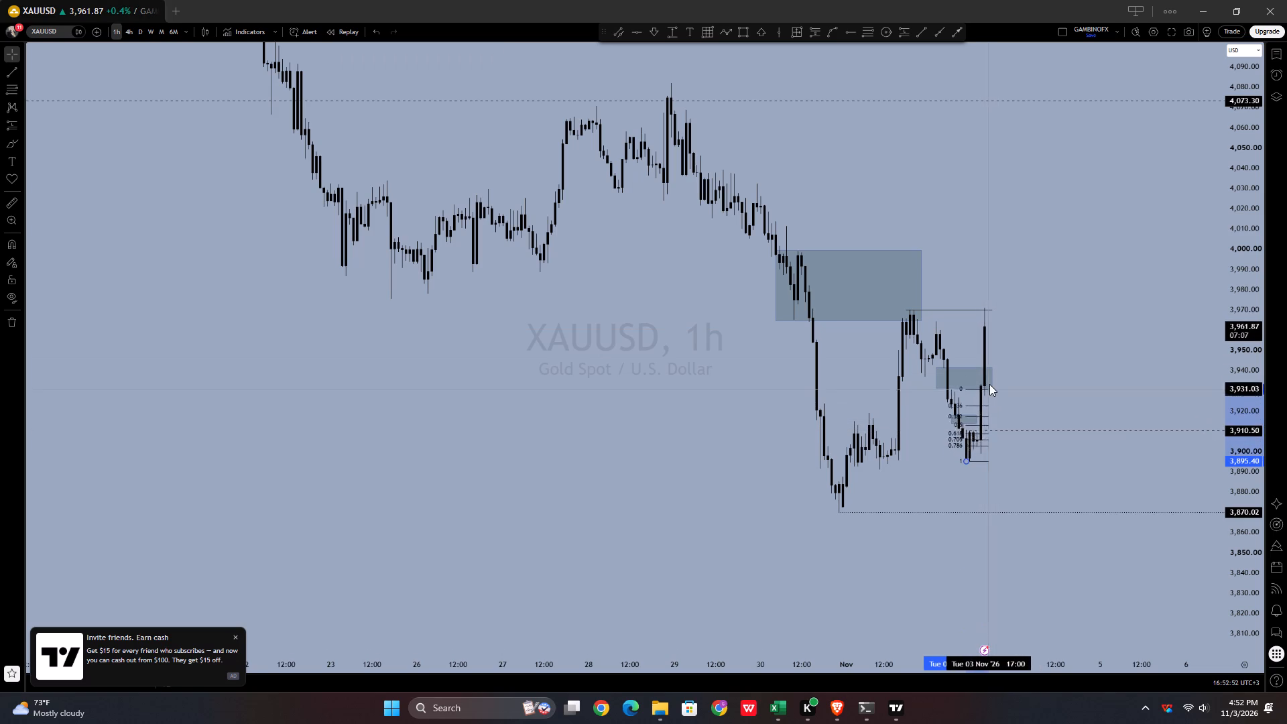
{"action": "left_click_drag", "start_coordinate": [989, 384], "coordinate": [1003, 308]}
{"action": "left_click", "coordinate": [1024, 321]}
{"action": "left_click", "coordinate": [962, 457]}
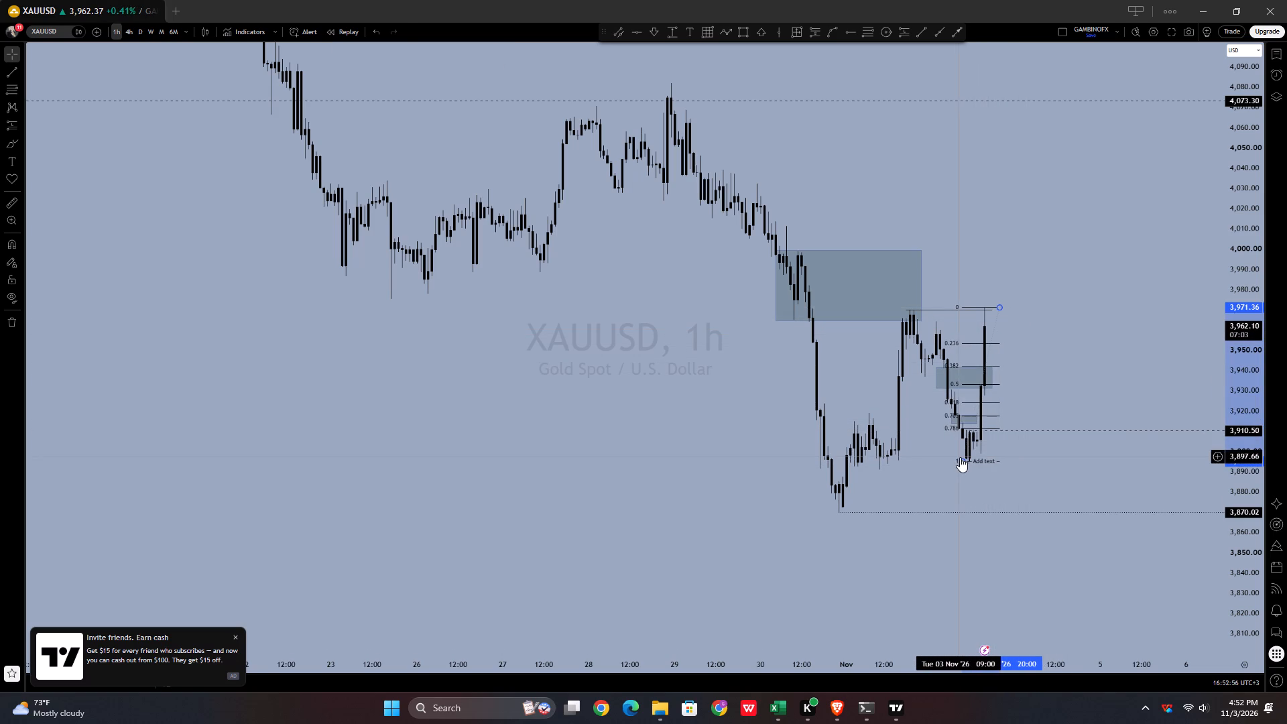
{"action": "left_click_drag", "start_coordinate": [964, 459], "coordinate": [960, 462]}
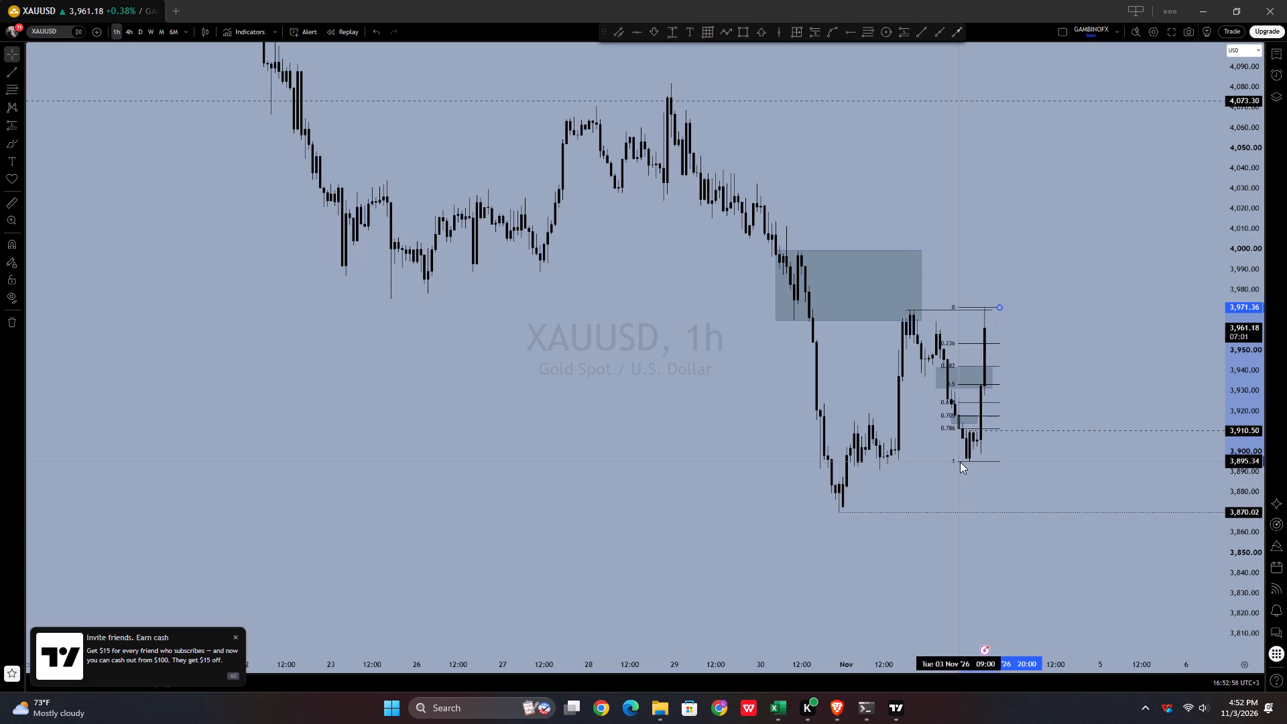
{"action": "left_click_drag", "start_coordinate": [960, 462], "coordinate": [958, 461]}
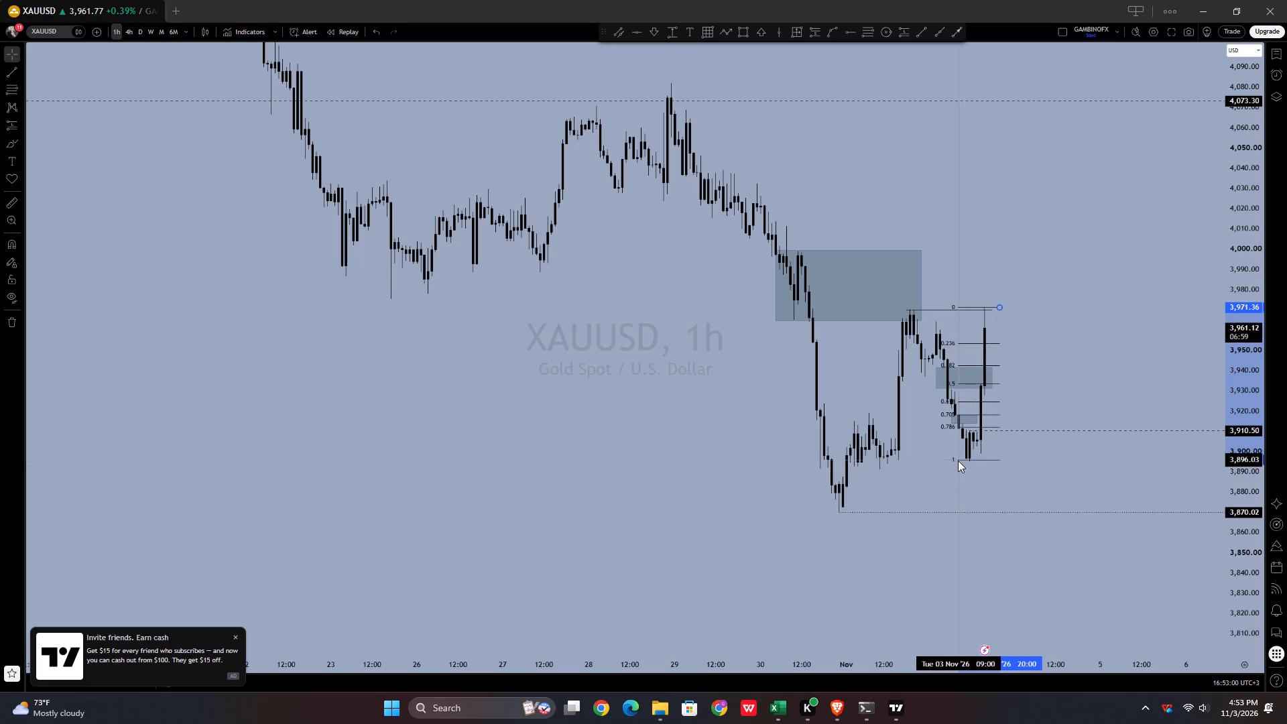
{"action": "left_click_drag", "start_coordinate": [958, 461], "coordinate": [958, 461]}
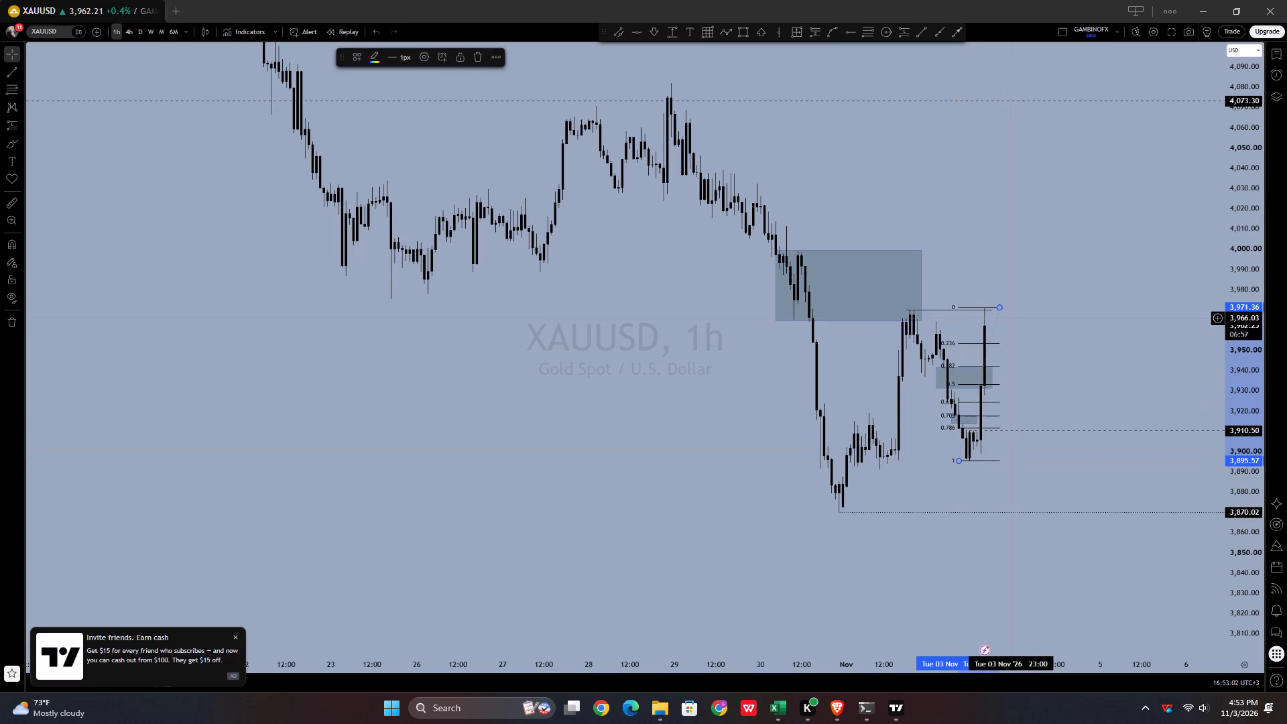
Delete the Fibonacci retracement from the latest upswing.
{"action": "left_click_drag", "start_coordinate": [1015, 313], "coordinate": [1062, 342]}
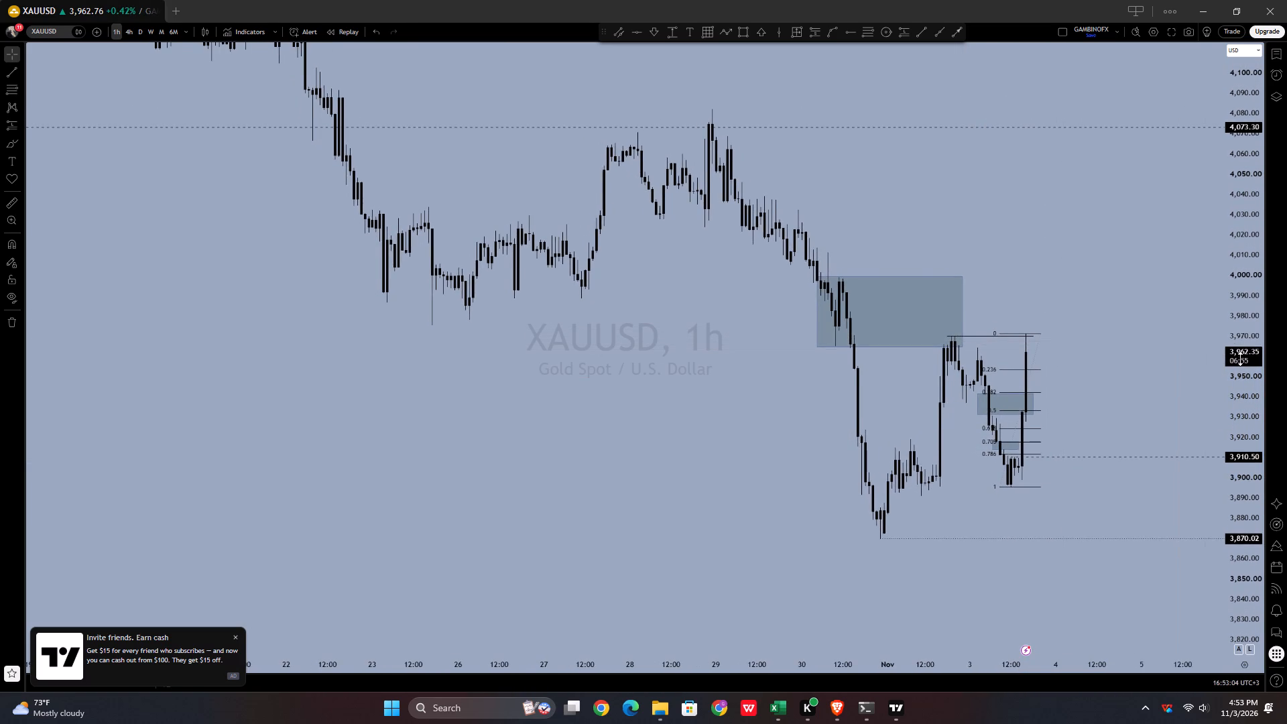
{"action": "left_click_drag", "start_coordinate": [1241, 361], "coordinate": [1242, 438]}
{"action": "scroll", "coordinate": [1185, 448], "scroll_direction": "up", "scroll_amount": 1}
{"action": "left_click_drag", "start_coordinate": [1109, 351], "coordinate": [1082, 392]}
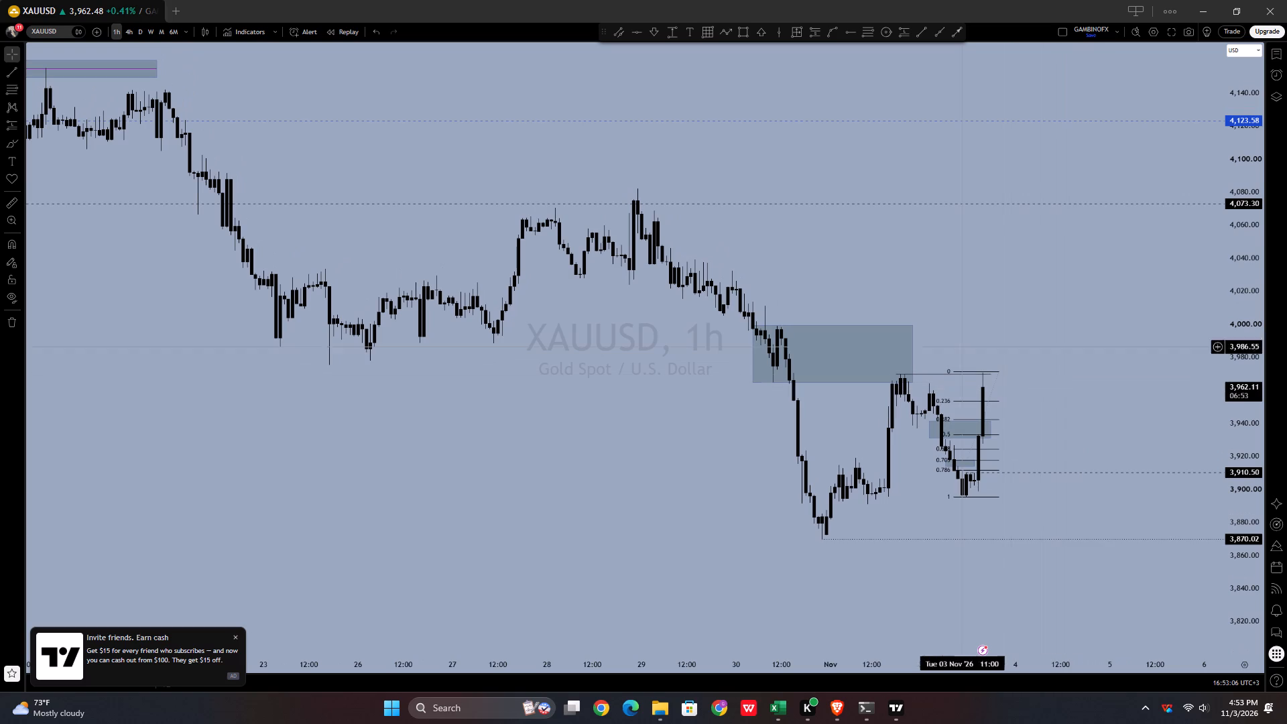
{"action": "scroll", "coordinate": [308, 487], "scroll_direction": "down", "scroll_amount": 1}
{"action": "scroll", "coordinate": [521, 429], "scroll_direction": "up", "scroll_amount": 1}
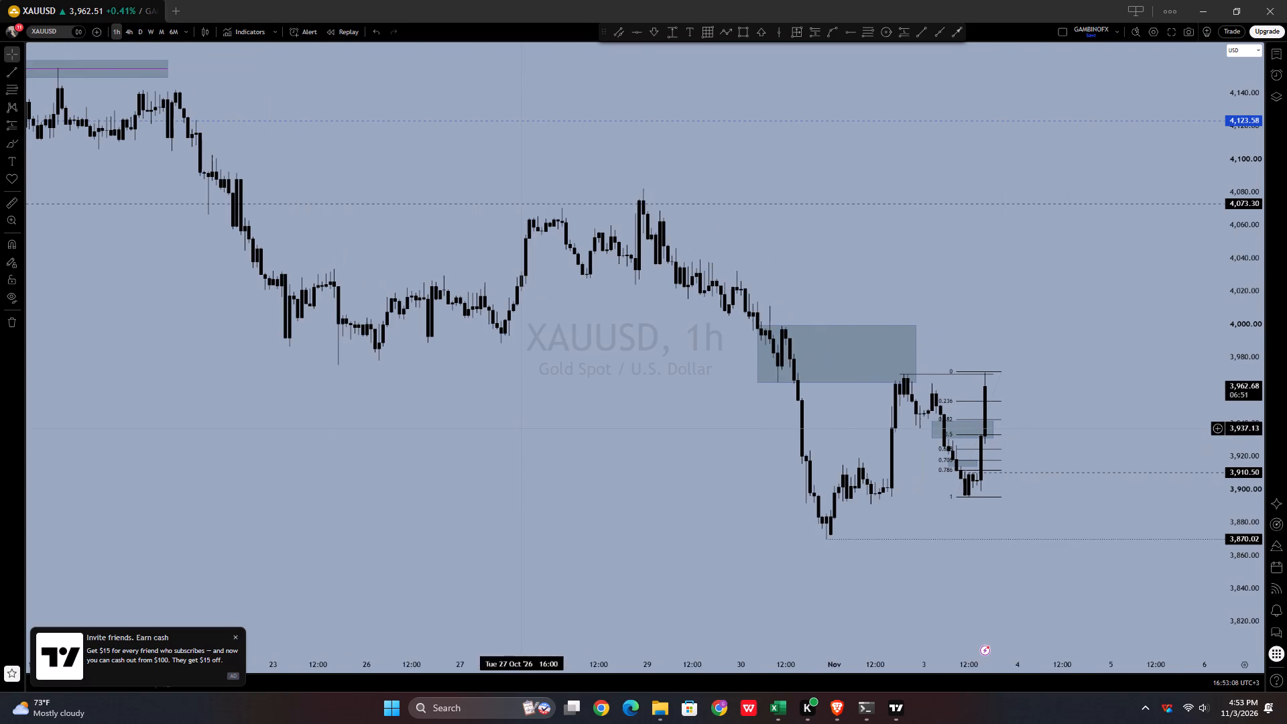
{"action": "left_click", "coordinate": [1001, 373]}
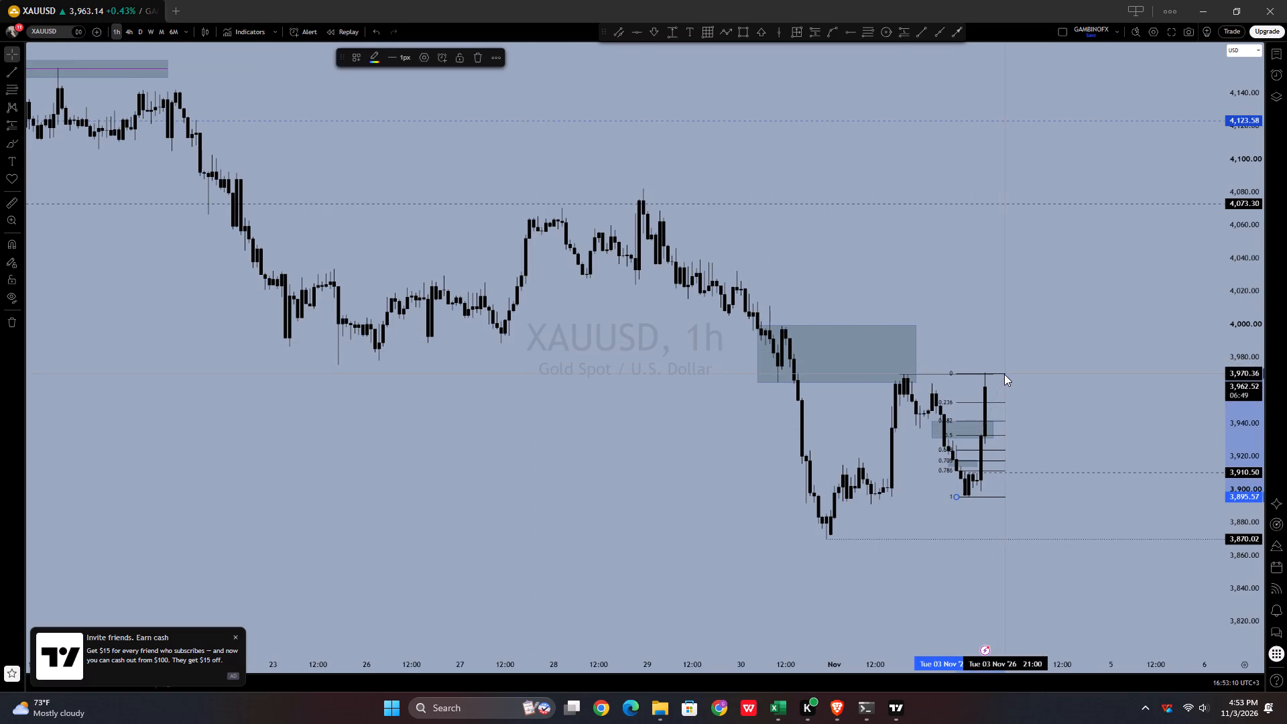
{"action": "left_click", "coordinate": [478, 58]}
Extend the rectangle zone near 3,940 to about 3 Nov 23:00 and lower its bottom edge to about 3,930.
{"action": "scroll", "coordinate": [515, 119], "scroll_direction": "down", "scroll_amount": 1}
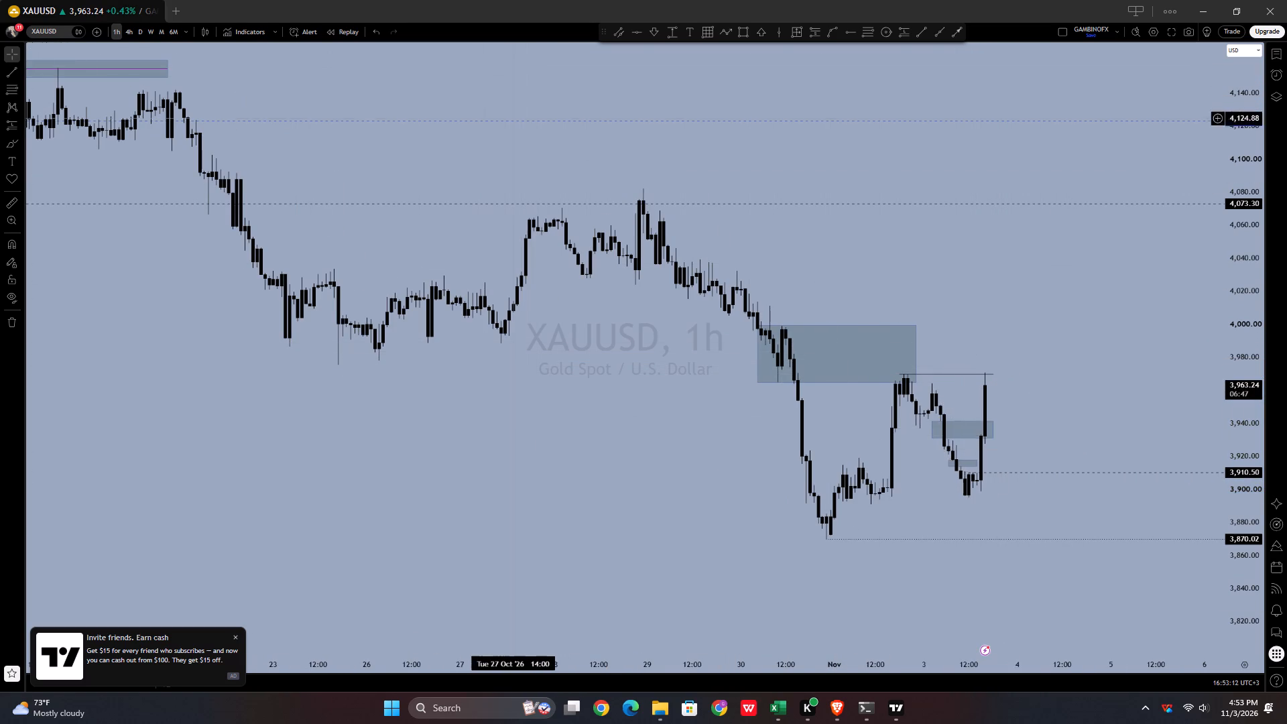
{"action": "scroll", "coordinate": [515, 119], "scroll_direction": "down", "scroll_amount": 1}
{"action": "scroll", "coordinate": [952, 321], "scroll_direction": "up", "scroll_amount": 2}
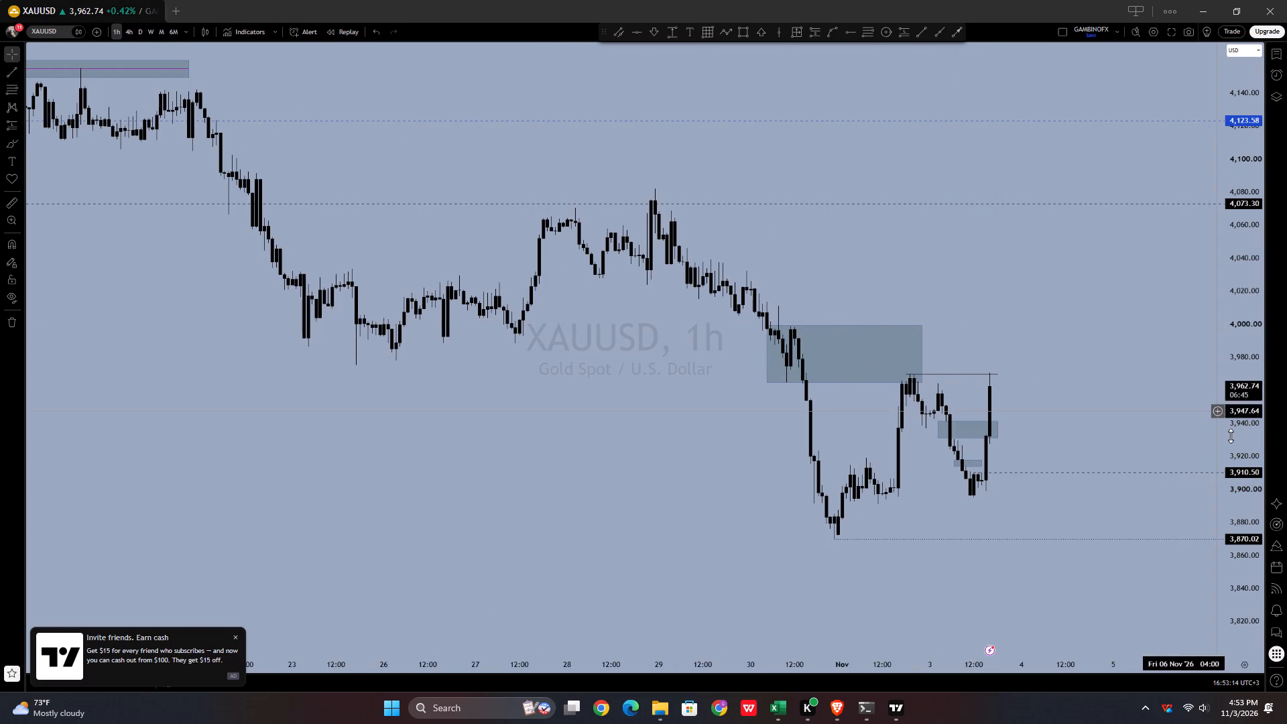
{"action": "left_click_drag", "start_coordinate": [1231, 436], "coordinate": [1204, 315]}
{"action": "left_click_drag", "start_coordinate": [1161, 368], "coordinate": [1170, 306]}
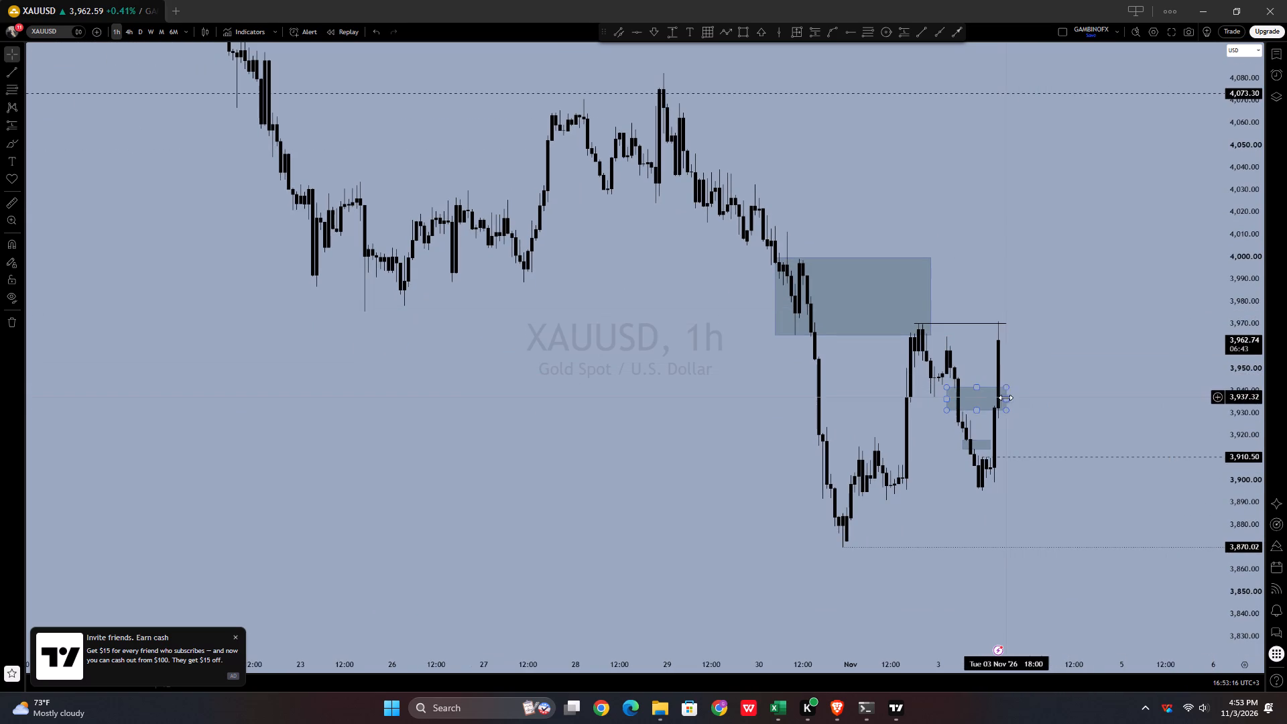
{"action": "left_click_drag", "start_coordinate": [1005, 398], "coordinate": [1026, 409]}
{"action": "left_click", "coordinate": [1052, 415]}
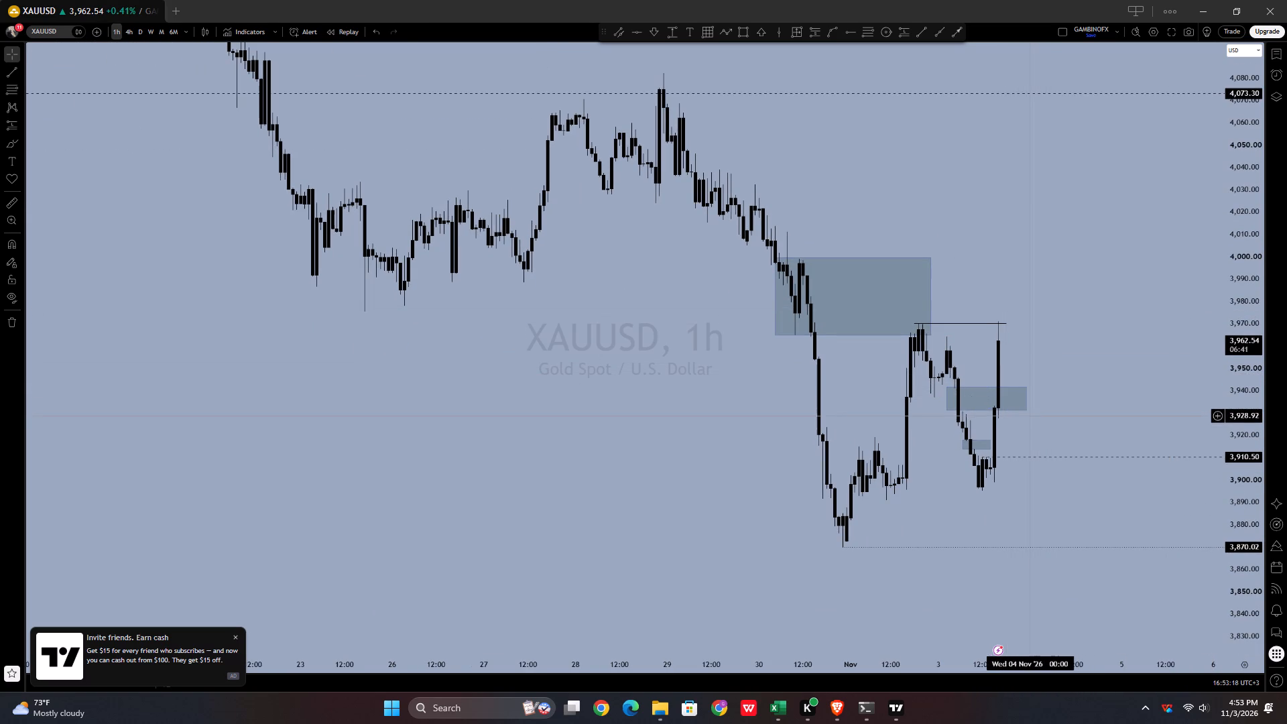
{"action": "left_click", "coordinate": [1024, 407]}
{"action": "left_click", "coordinate": [1028, 412]}
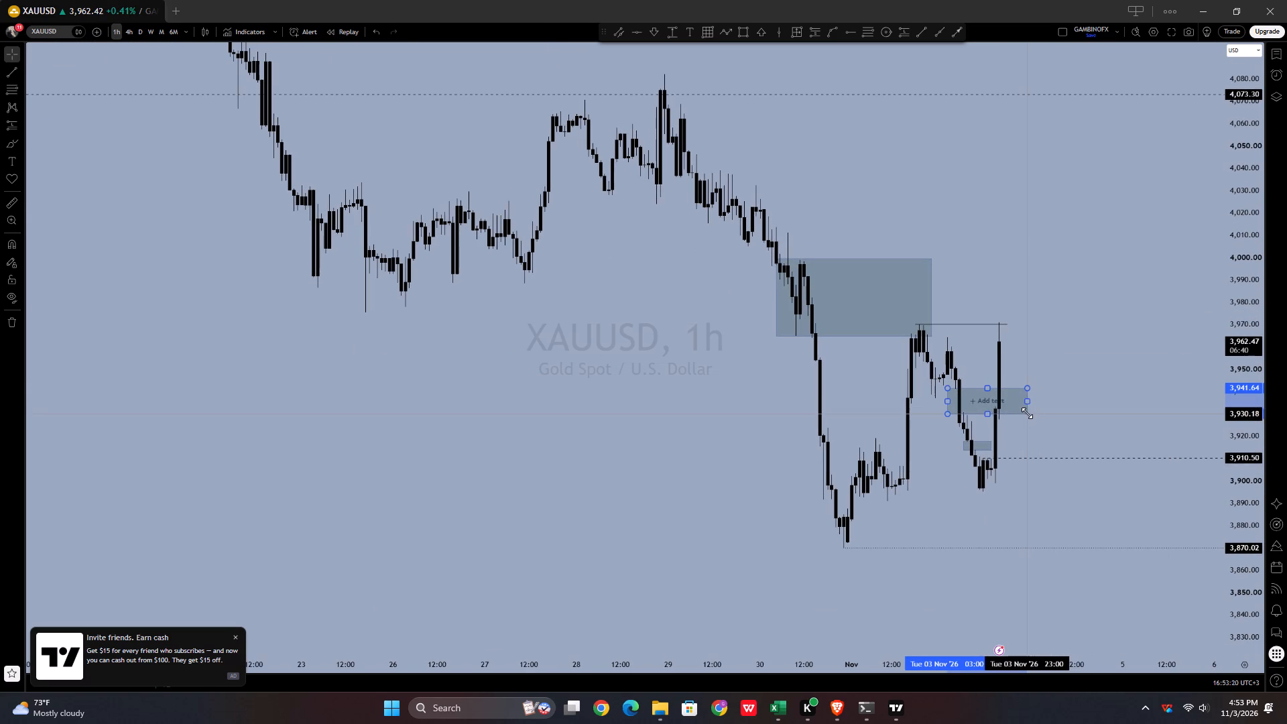
{"action": "double_click", "coordinate": [1068, 414]}
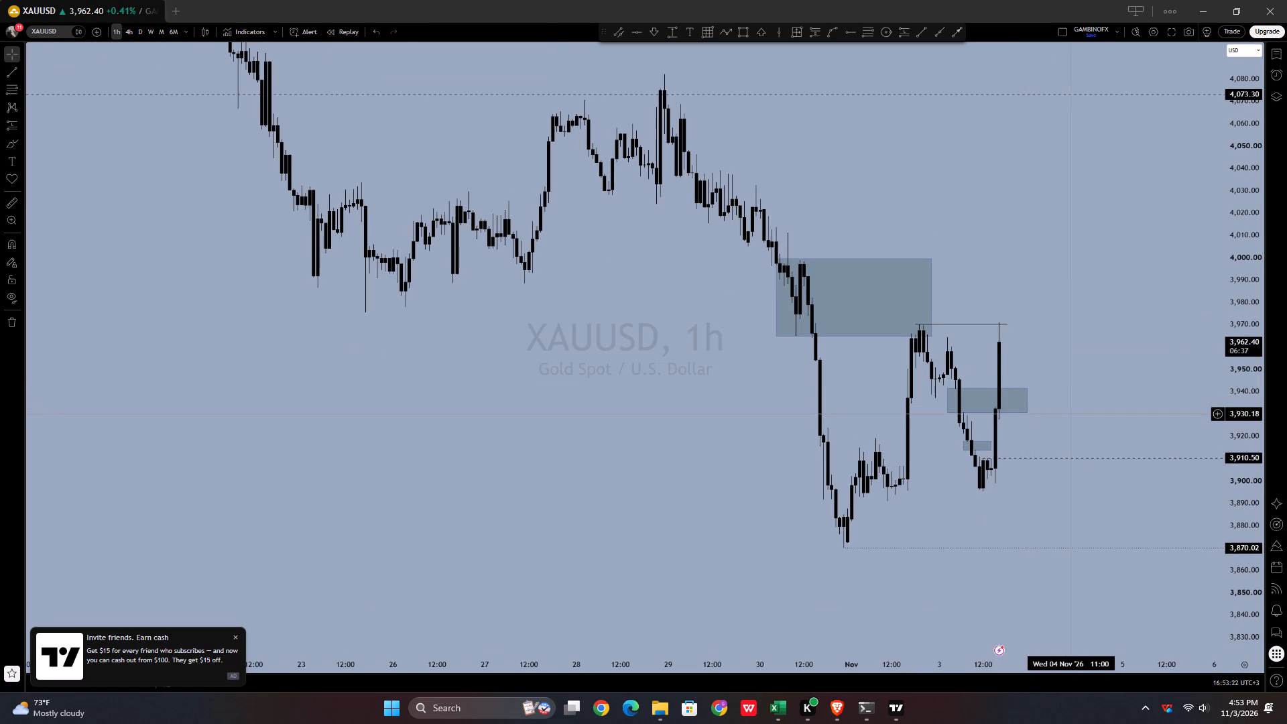
{"action": "left_click", "coordinate": [1072, 414]}
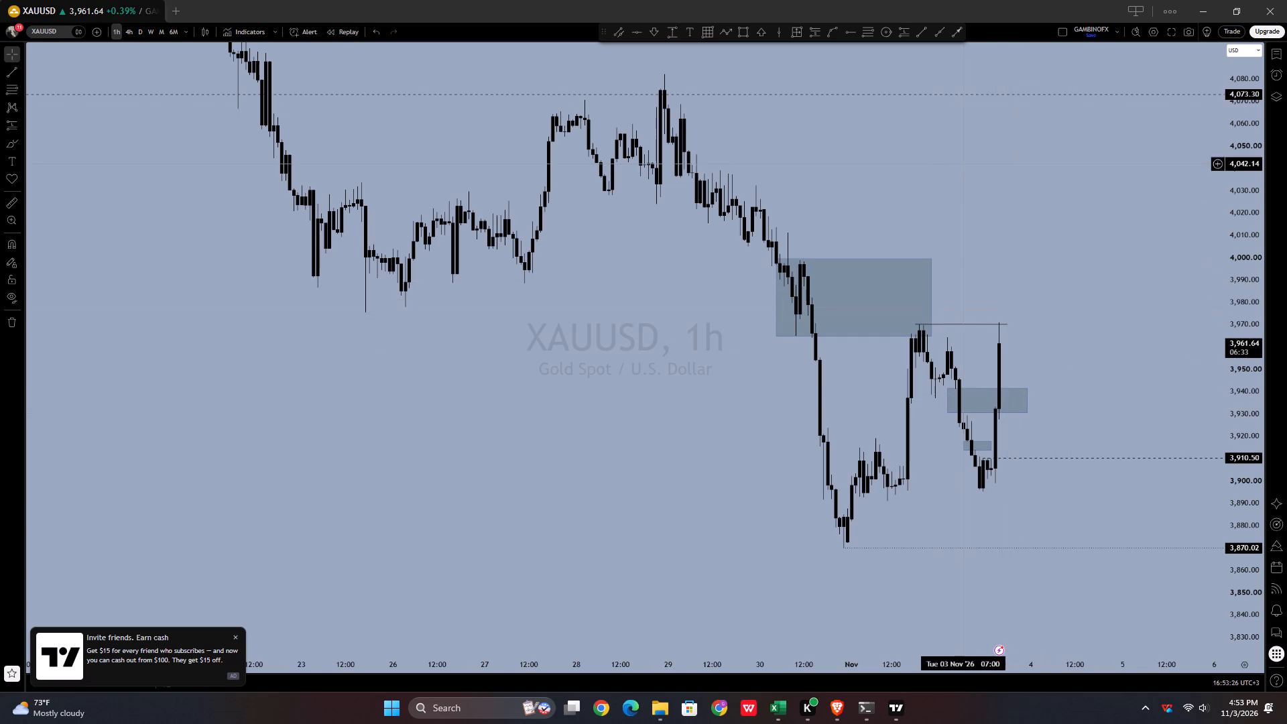
Place a long position beside the latest candle with its entry at about 3,940.7, near the top of the extended zone.
{"action": "left_click", "coordinate": [902, 37]}
{"action": "left_click", "coordinate": [1012, 391]}
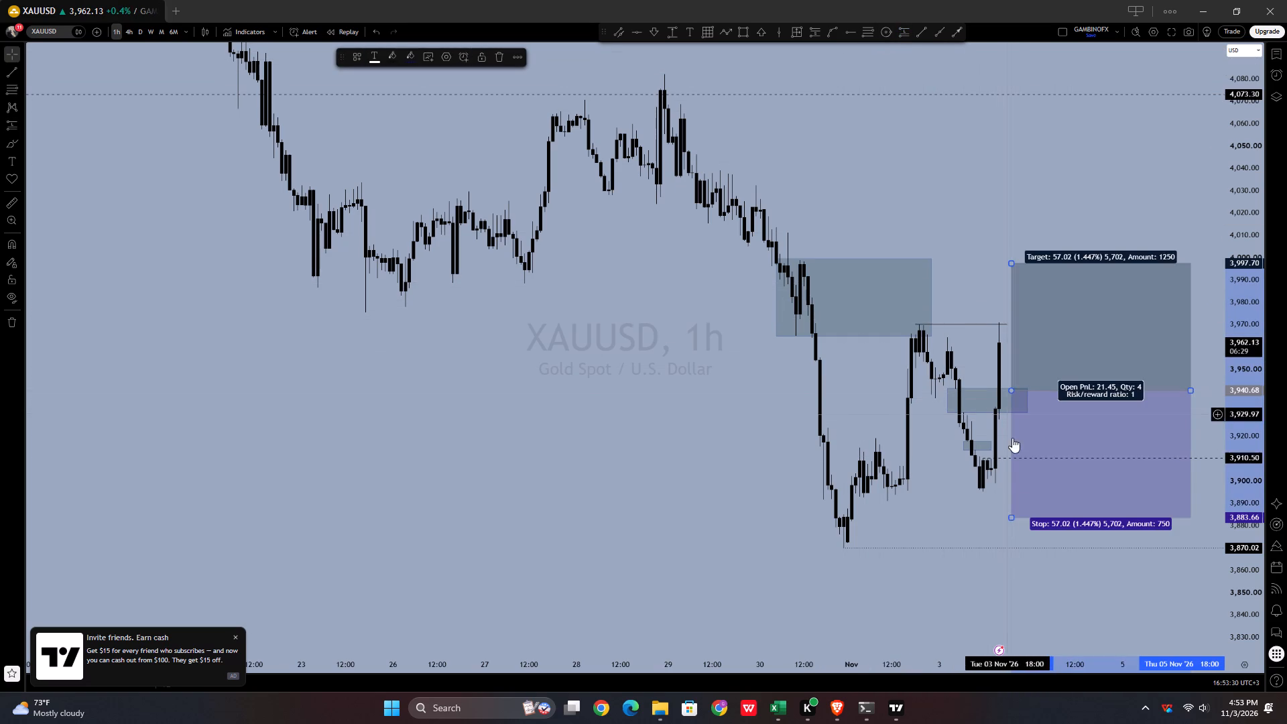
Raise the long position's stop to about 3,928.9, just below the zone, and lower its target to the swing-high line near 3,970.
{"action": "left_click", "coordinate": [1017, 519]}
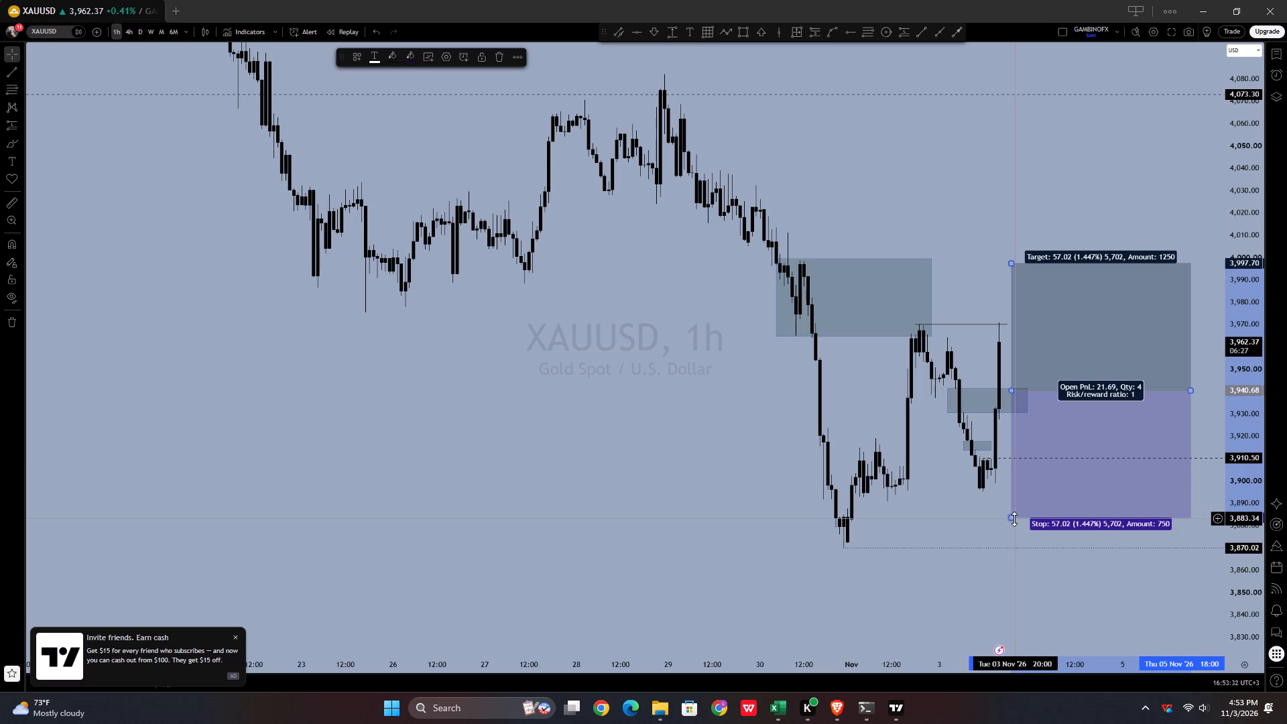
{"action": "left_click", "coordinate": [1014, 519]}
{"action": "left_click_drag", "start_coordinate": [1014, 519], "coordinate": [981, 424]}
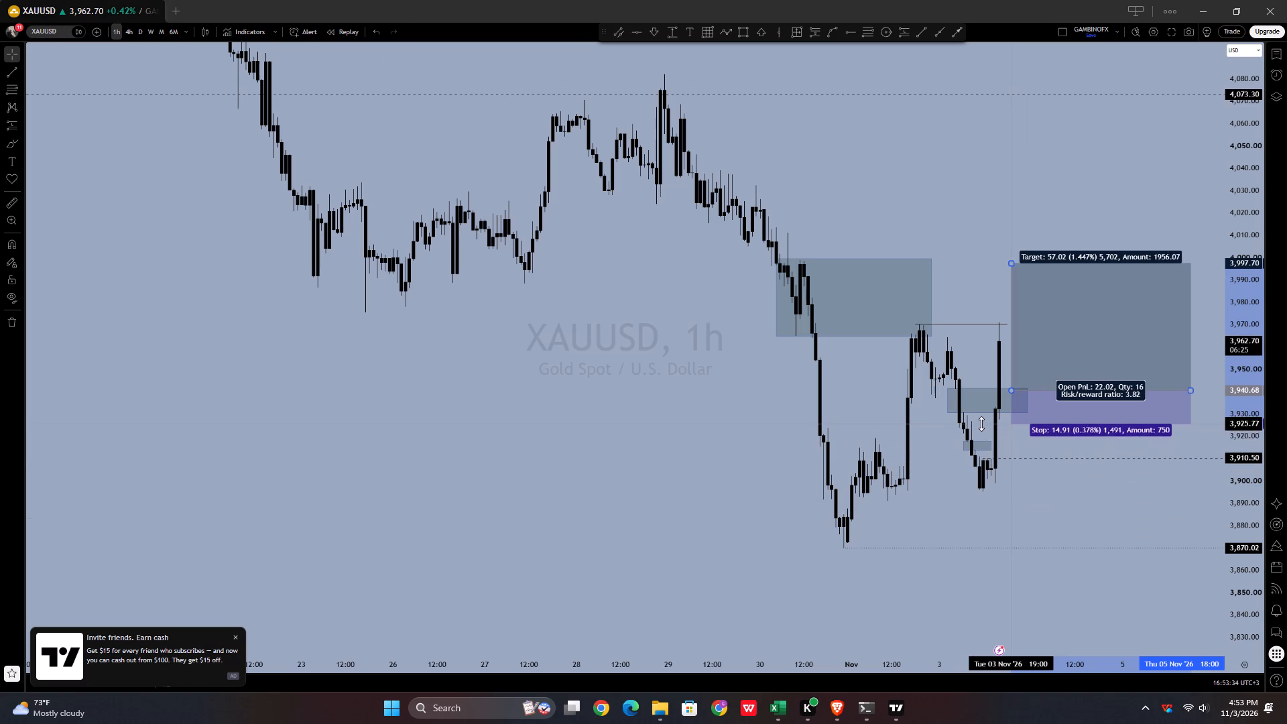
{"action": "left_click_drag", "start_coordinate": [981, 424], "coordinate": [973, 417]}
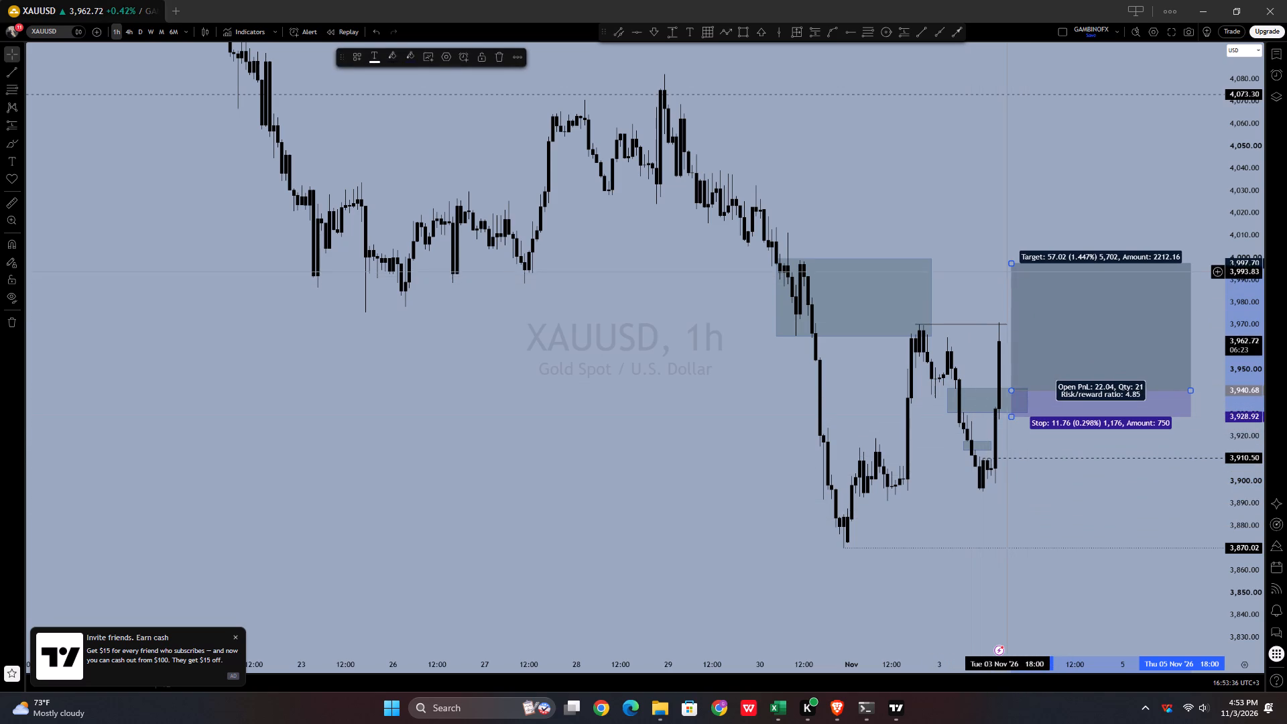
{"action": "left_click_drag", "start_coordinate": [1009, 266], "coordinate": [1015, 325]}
Delete the long position beside the latest candle.
{"action": "left_click", "coordinate": [499, 58]}
Examine the hourly price action from mid-October to the latest upswing against the marked levels and rectangle zones.
{"action": "scroll", "coordinate": [569, 234], "scroll_direction": "down", "scroll_amount": 3}
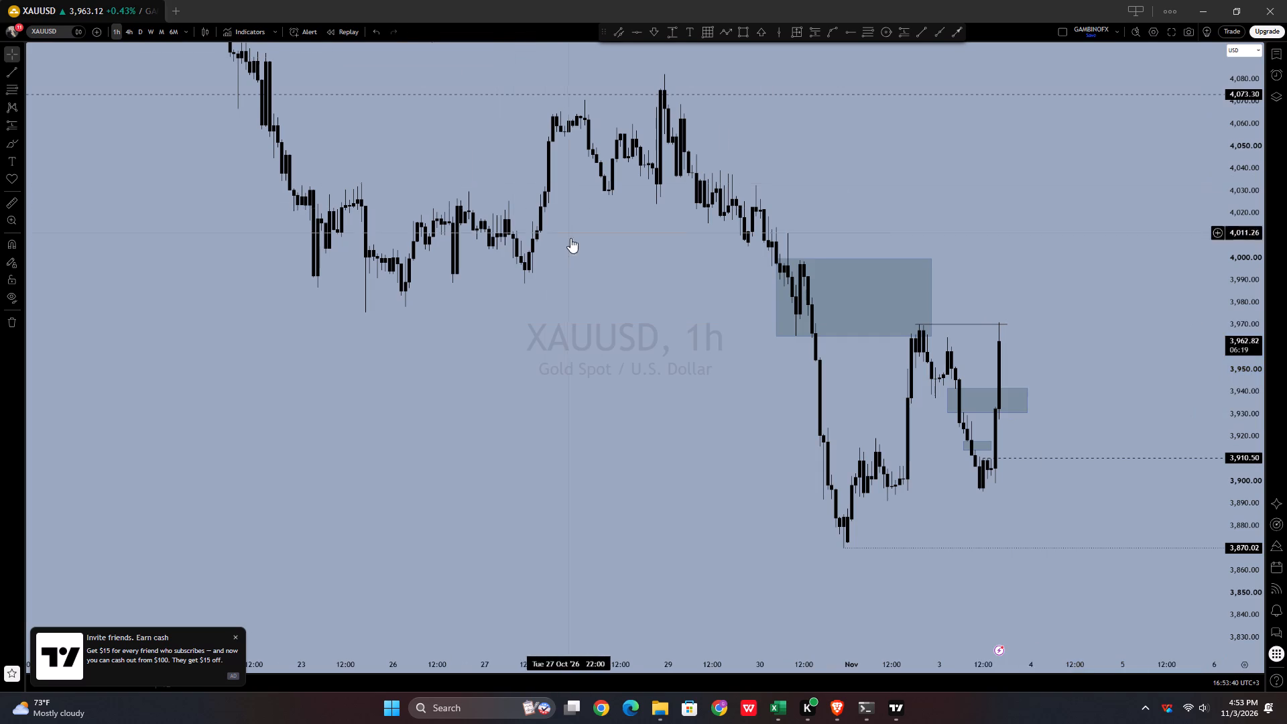
{"action": "left_click_drag", "start_coordinate": [1235, 257], "coordinate": [1183, 475]}
{"action": "scroll", "coordinate": [1147, 456], "scroll_direction": "up", "scroll_amount": 3}
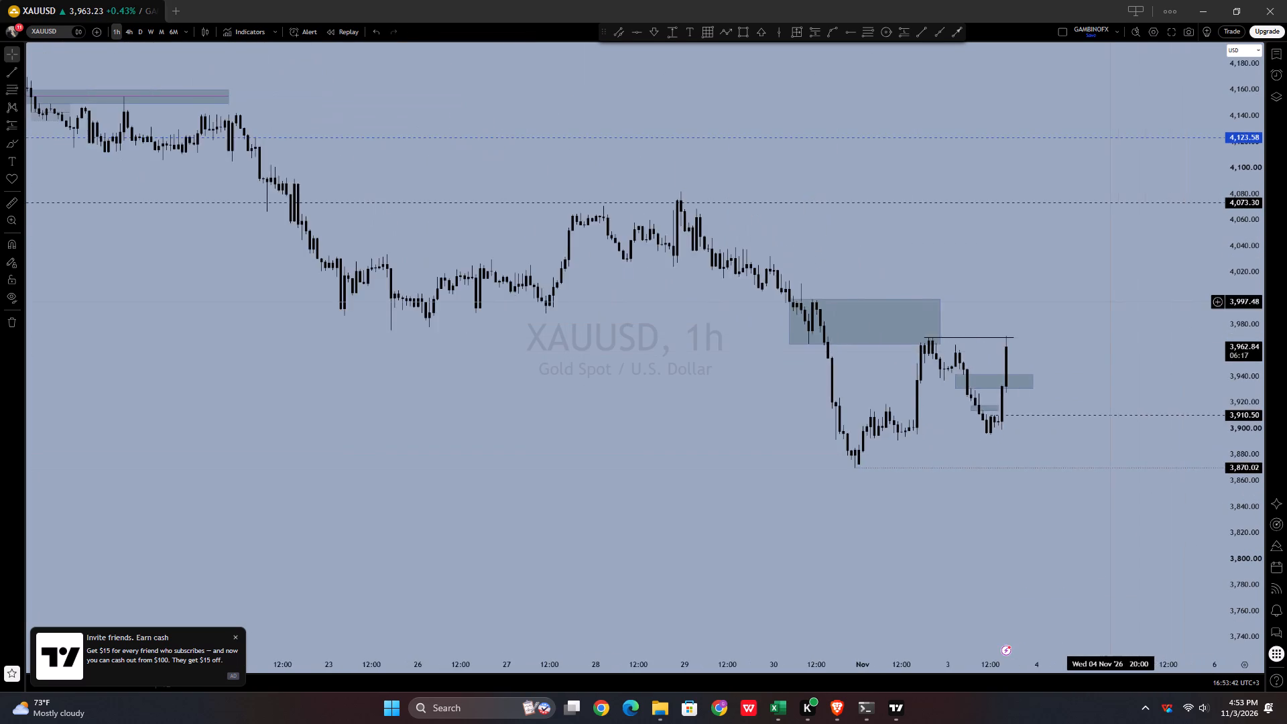
{"action": "left_click_drag", "start_coordinate": [1111, 302], "coordinate": [1058, 358]}
{"action": "scroll", "coordinate": [1047, 360], "scroll_direction": "down", "scroll_amount": 1}
{"action": "left_click_drag", "start_coordinate": [1233, 487], "coordinate": [1211, 351]}
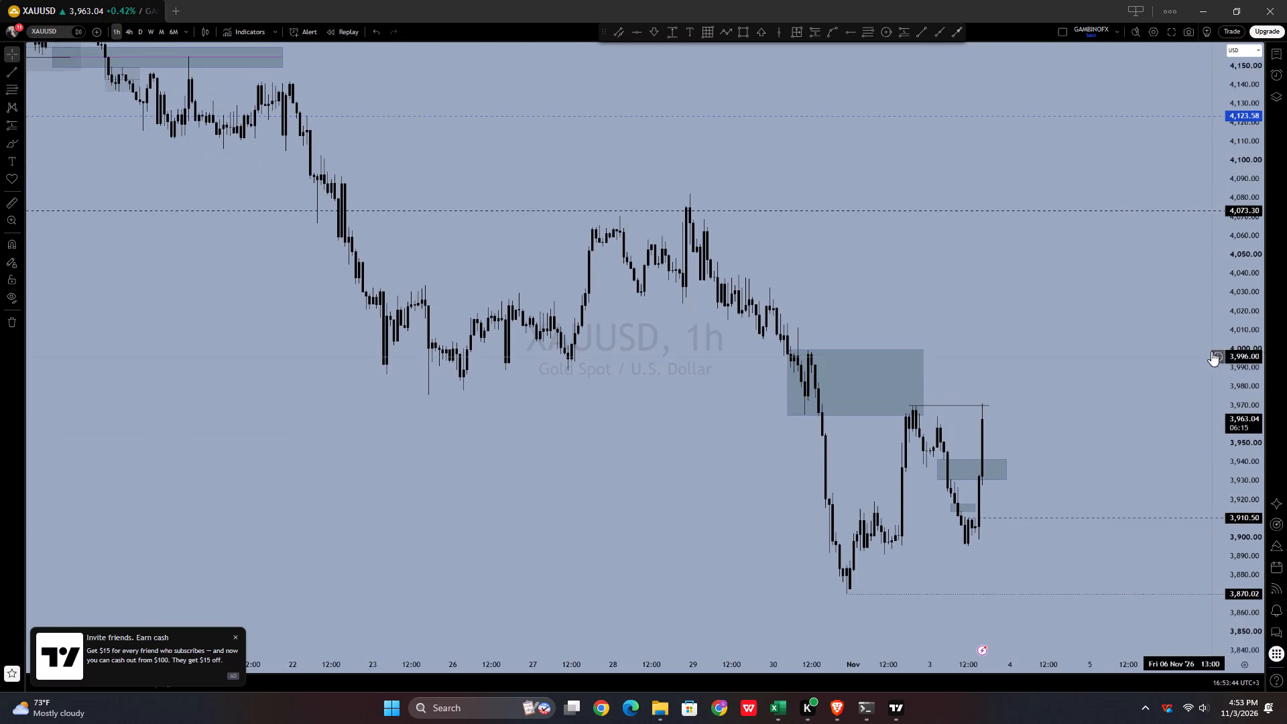
{"action": "left_click_drag", "start_coordinate": [1211, 351], "coordinate": [1209, 345]}
{"action": "left_click_drag", "start_coordinate": [1083, 396], "coordinate": [1076, 392]}
{"action": "scroll", "coordinate": [1073, 391], "scroll_direction": "up", "scroll_amount": 2}
{"action": "left_click_drag", "start_coordinate": [1065, 396], "coordinate": [1129, 390]}
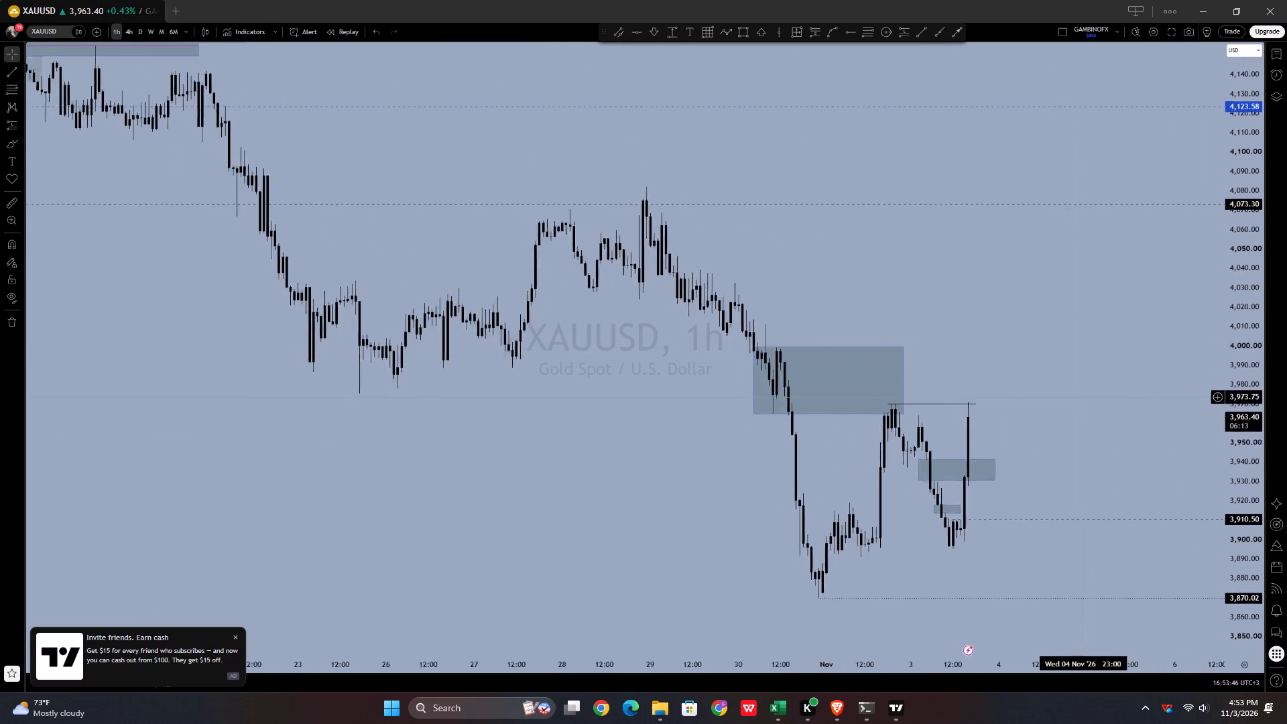
{"action": "left_click_drag", "start_coordinate": [1129, 390], "coordinate": [1158, 389]}
{"action": "scroll", "coordinate": [1158, 389], "scroll_direction": "down", "scroll_amount": 2}
{"action": "left_click_drag", "start_coordinate": [1253, 267], "coordinate": [1236, 389]}
{"action": "scroll", "coordinate": [1141, 389], "scroll_direction": "up", "scroll_amount": 1}
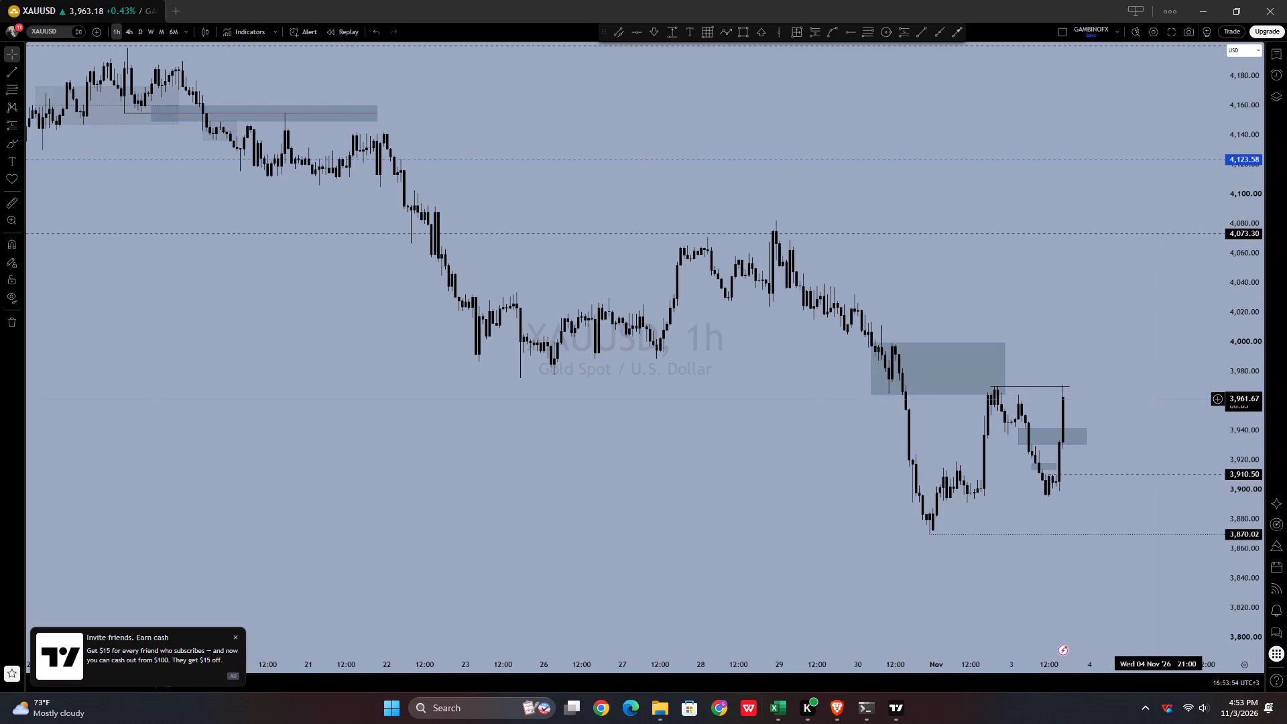
{"action": "scroll", "coordinate": [0, 633], "scroll_direction": "down", "scroll_amount": 2}
{"action": "scroll", "coordinate": [373, 723], "scroll_direction": "down", "scroll_amount": 2}
{"action": "scroll", "coordinate": [792, 723], "scroll_direction": "down", "scroll_amount": 2}
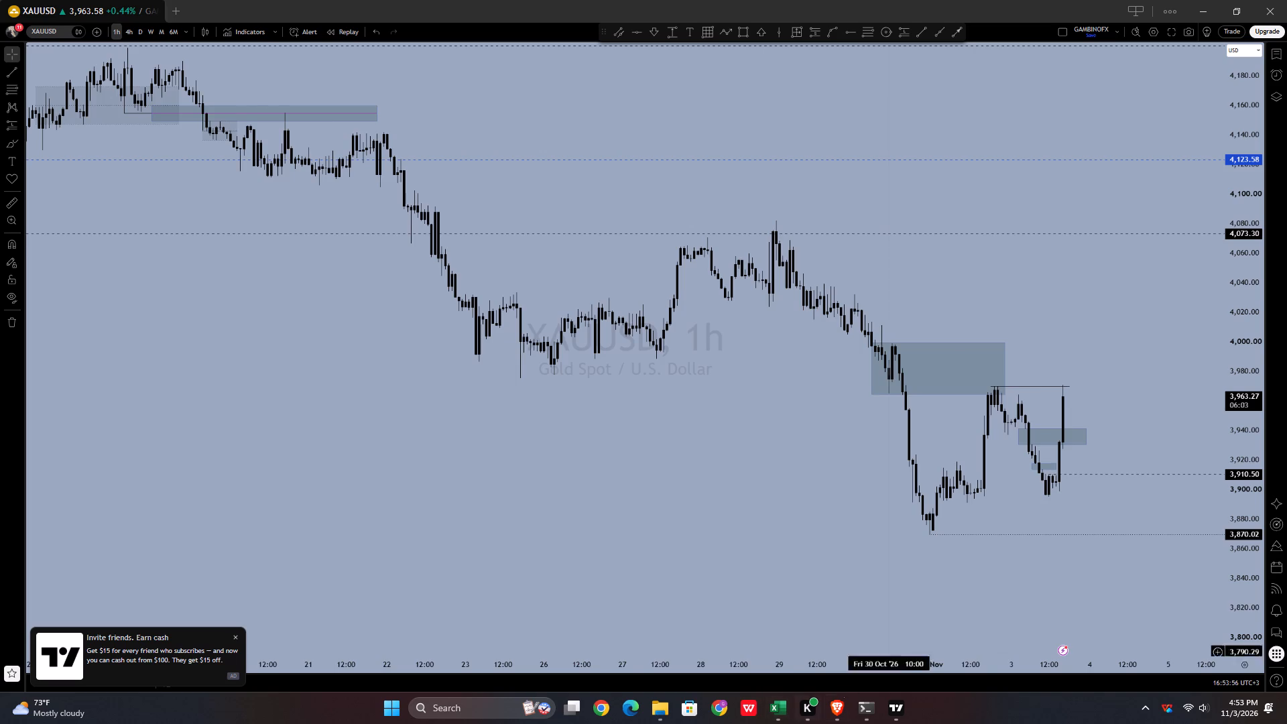
{"action": "scroll", "coordinate": [955, 598], "scroll_direction": "down", "scroll_amount": 1}
{"action": "left_click_drag", "start_coordinate": [1248, 560], "coordinate": [1231, 516]}
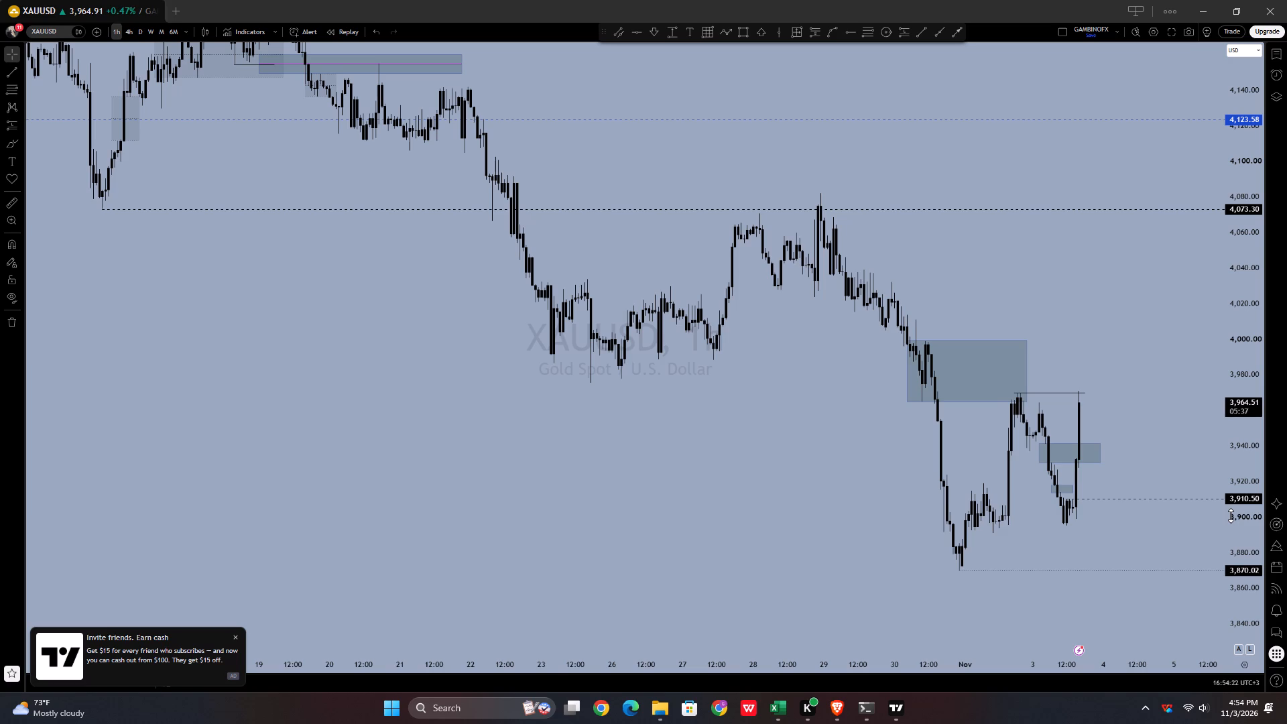
{"action": "scroll", "coordinate": [850, 567], "scroll_direction": "up", "scroll_amount": 4}
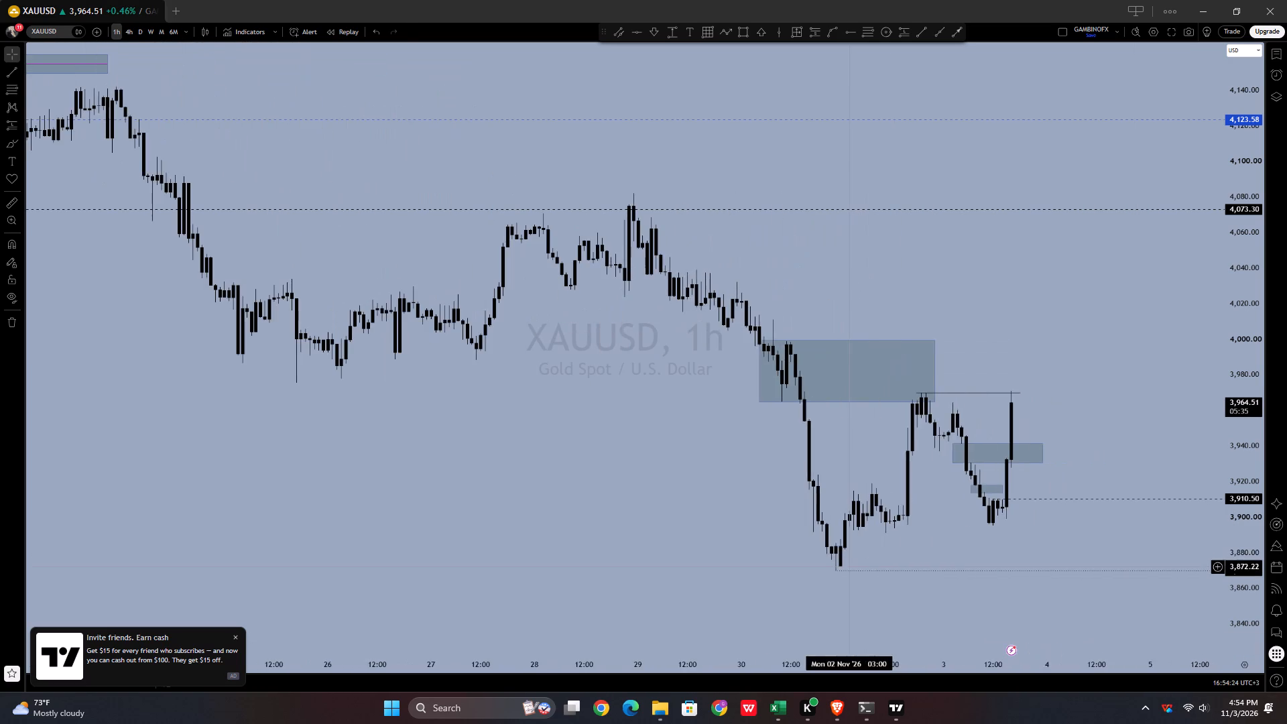
{"action": "scroll", "coordinate": [817, 551], "scroll_direction": "down", "scroll_amount": 4}
{"action": "left_click_drag", "start_coordinate": [1127, 406], "coordinate": [1105, 454]}
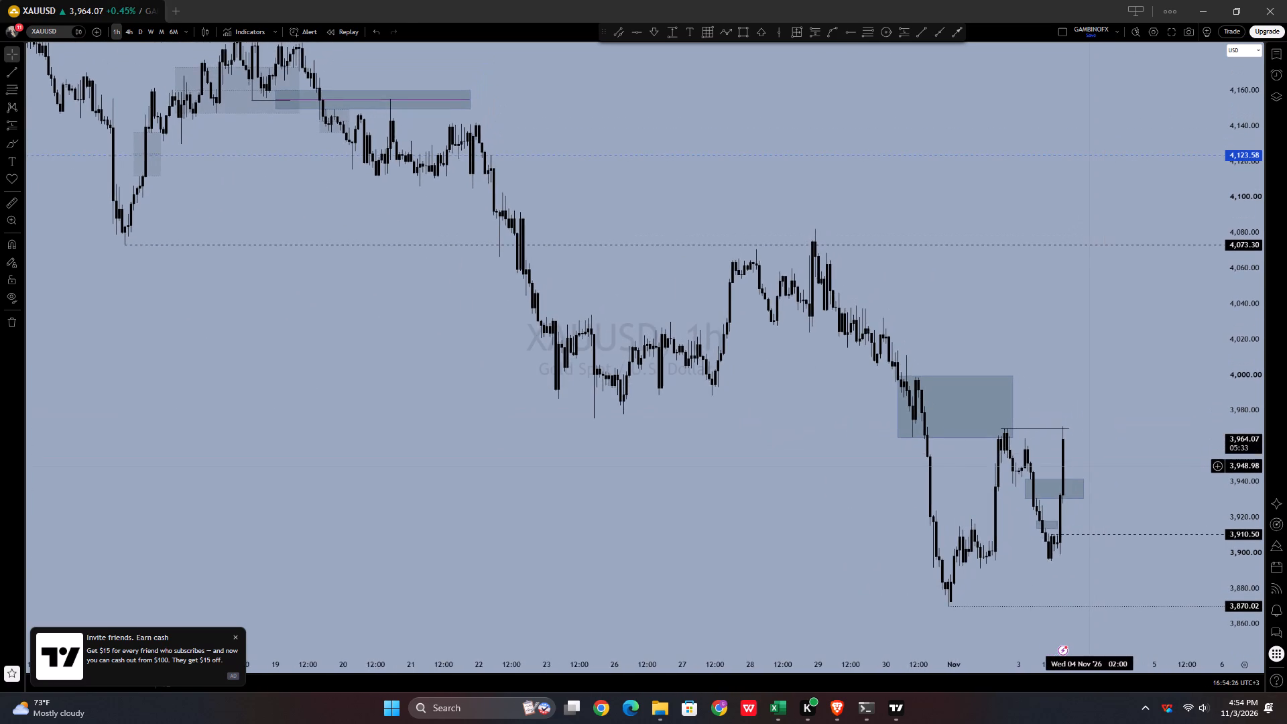
{"action": "scroll", "coordinate": [1089, 467], "scroll_direction": "up", "scroll_amount": 2}
{"action": "left_click_drag", "start_coordinate": [1089, 467], "coordinate": [1077, 443]}
{"action": "left_click", "coordinate": [1079, 436]}
{"action": "scroll", "coordinate": [1060, 434], "scroll_direction": "up", "scroll_amount": 2}
{"action": "left_click_drag", "start_coordinate": [1063, 436], "coordinate": [1075, 454]}
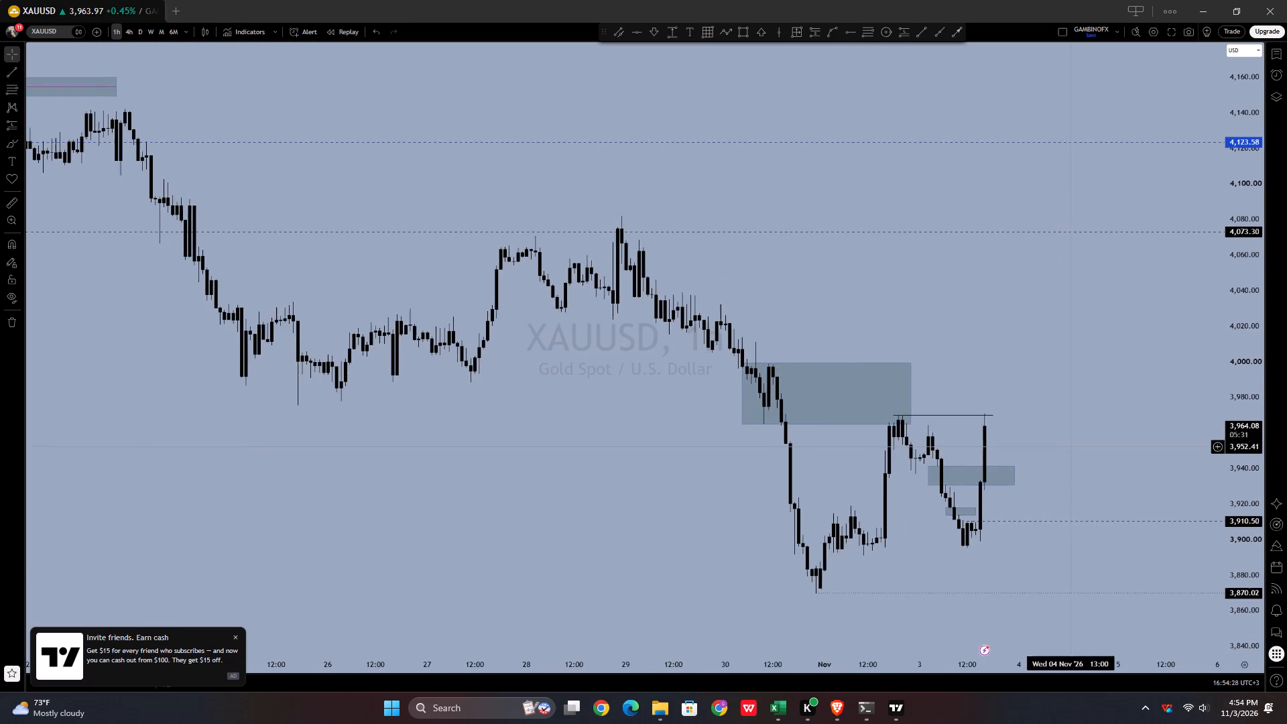
{"action": "left_click_drag", "start_coordinate": [1075, 454], "coordinate": [1077, 459]}
{"action": "scroll", "coordinate": [1077, 461], "scroll_direction": "down", "scroll_amount": 5}
{"action": "left_click_drag", "start_coordinate": [1233, 335], "coordinate": [1214, 453]}
{"action": "scroll", "coordinate": [1141, 463], "scroll_direction": "up", "scroll_amount": 2}
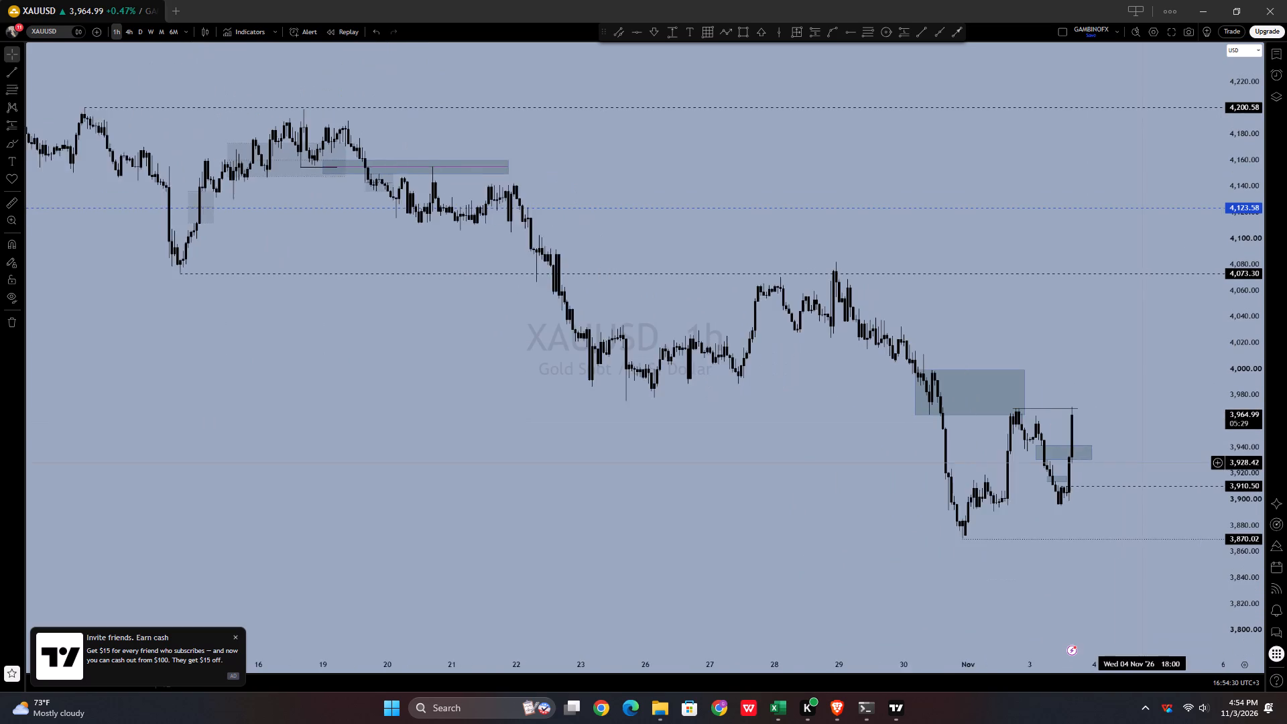
{"action": "left_click_drag", "start_coordinate": [1237, 589], "coordinate": [1219, 443]}
{"action": "scroll", "coordinate": [1142, 454], "scroll_direction": "up", "scroll_amount": 3}
{"action": "left_click_drag", "start_coordinate": [1105, 481], "coordinate": [1113, 345]}
Enable session breaks in the chart's event settings.
{"action": "right_click", "coordinate": [992, 267]}
{"action": "left_click", "coordinate": [1031, 489]}
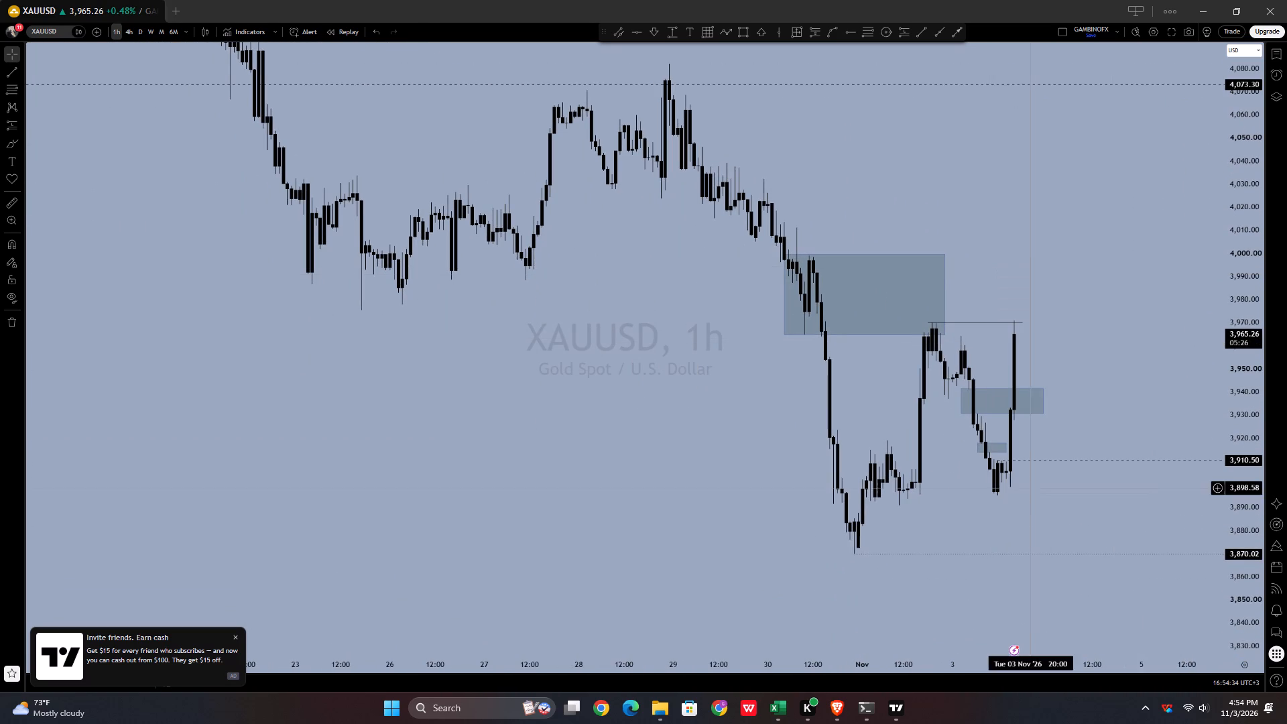
{"action": "right_click", "coordinate": [1000, 201]}
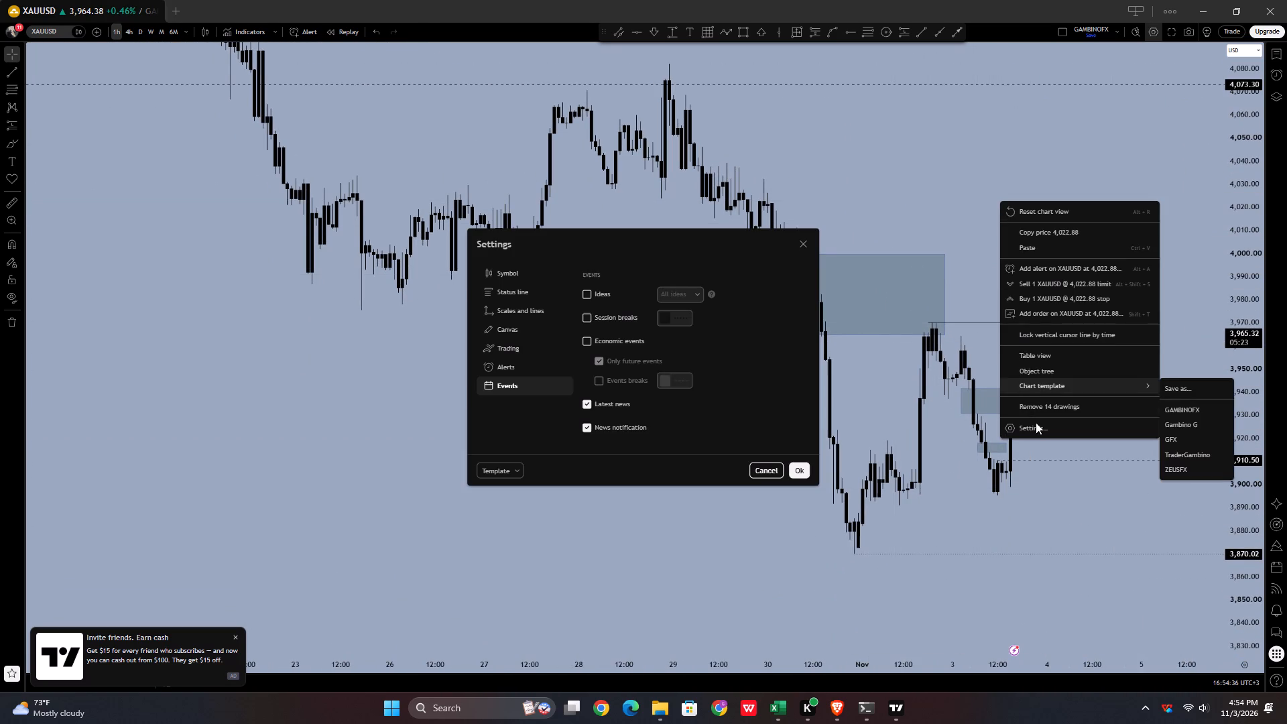
{"action": "left_click", "coordinate": [1036, 424]}
{"action": "left_click", "coordinate": [587, 322]}
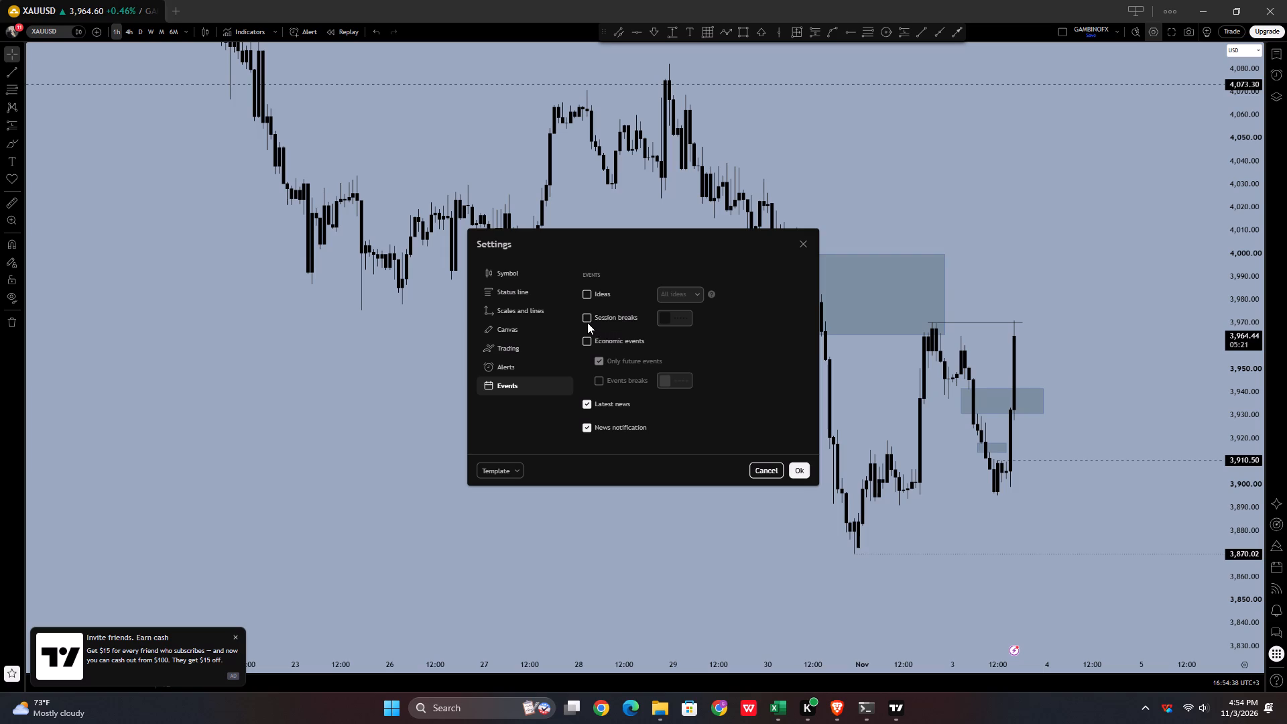
{"action": "double_click", "coordinate": [587, 322]}
{"action": "left_click", "coordinate": [583, 317]}
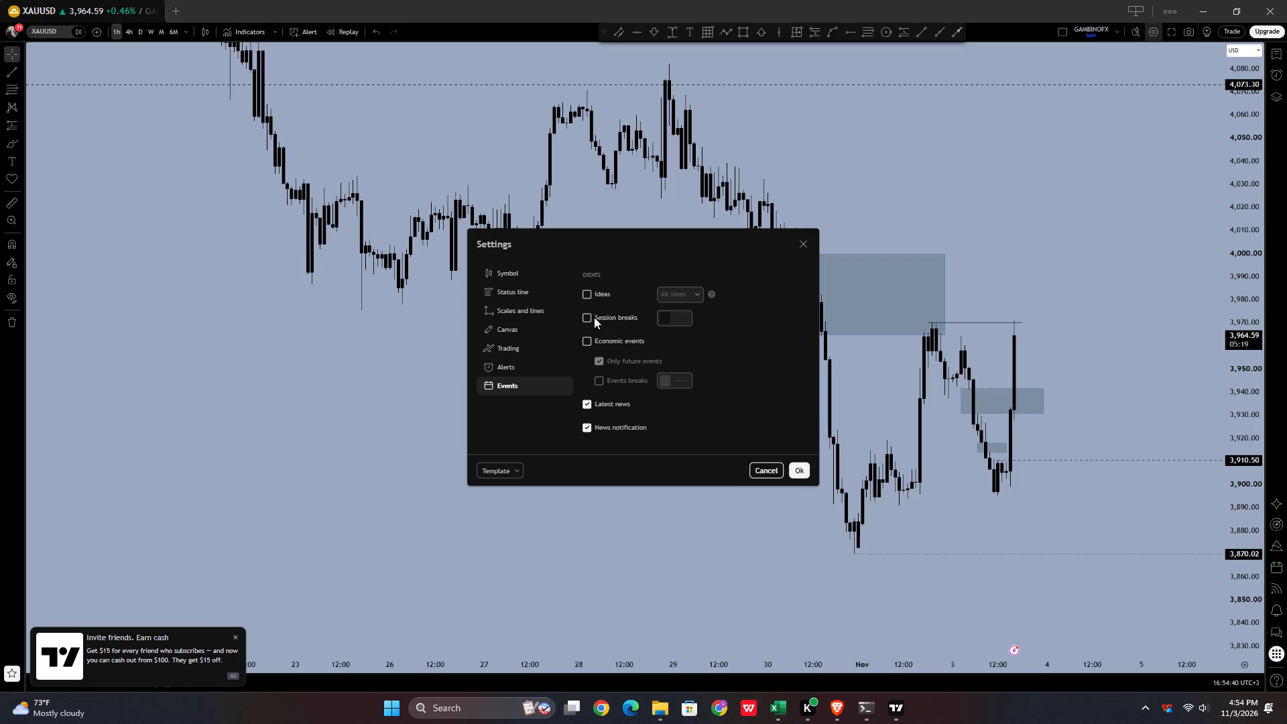
{"action": "left_click", "coordinate": [593, 317]}
{"action": "left_click", "coordinate": [799, 467]}
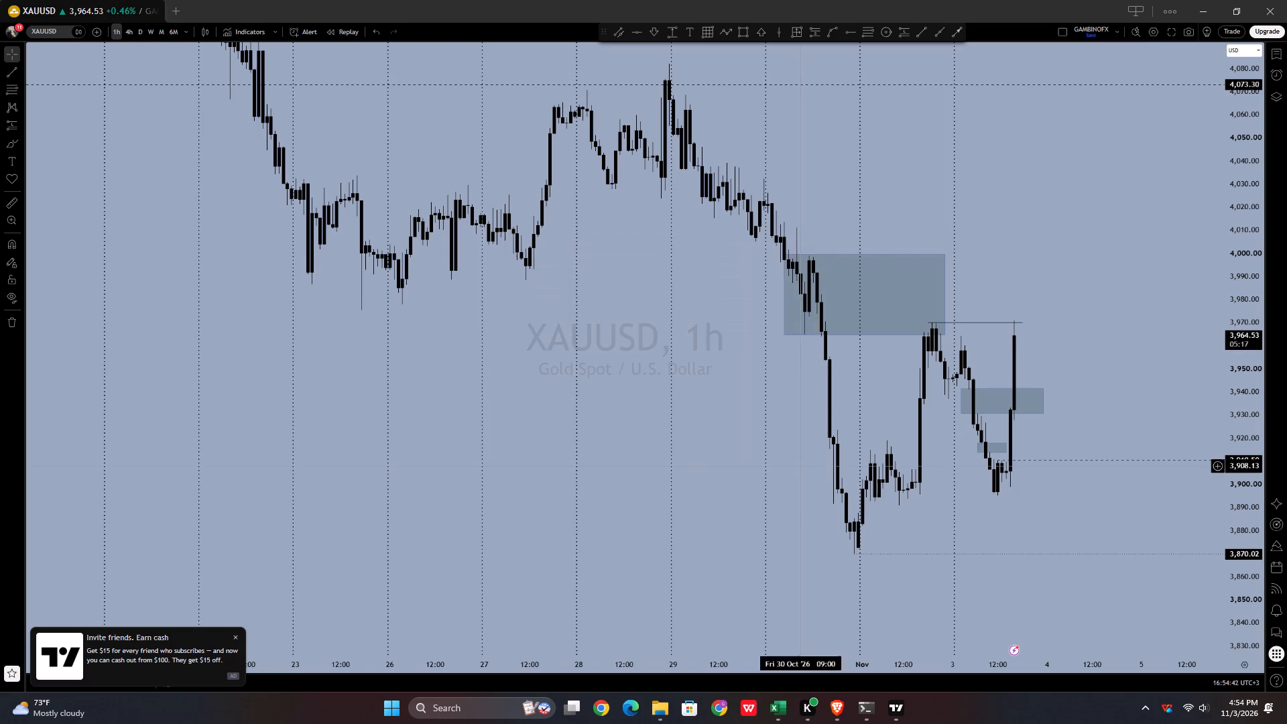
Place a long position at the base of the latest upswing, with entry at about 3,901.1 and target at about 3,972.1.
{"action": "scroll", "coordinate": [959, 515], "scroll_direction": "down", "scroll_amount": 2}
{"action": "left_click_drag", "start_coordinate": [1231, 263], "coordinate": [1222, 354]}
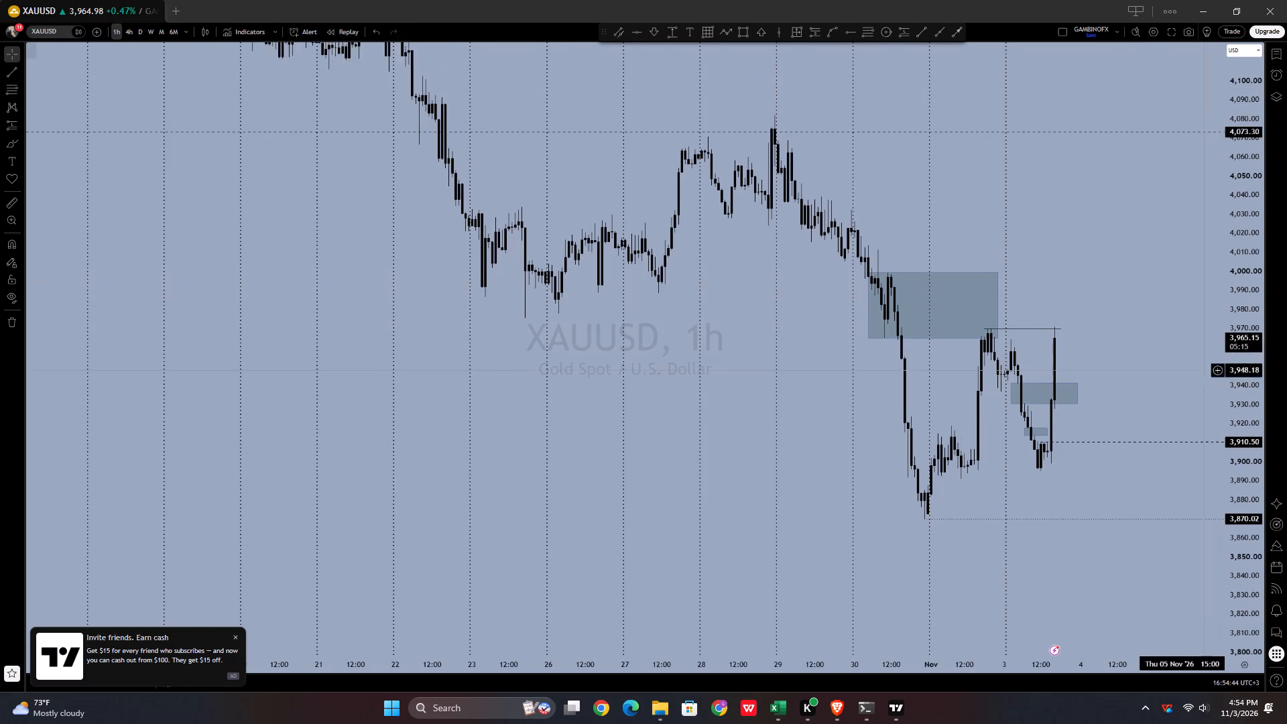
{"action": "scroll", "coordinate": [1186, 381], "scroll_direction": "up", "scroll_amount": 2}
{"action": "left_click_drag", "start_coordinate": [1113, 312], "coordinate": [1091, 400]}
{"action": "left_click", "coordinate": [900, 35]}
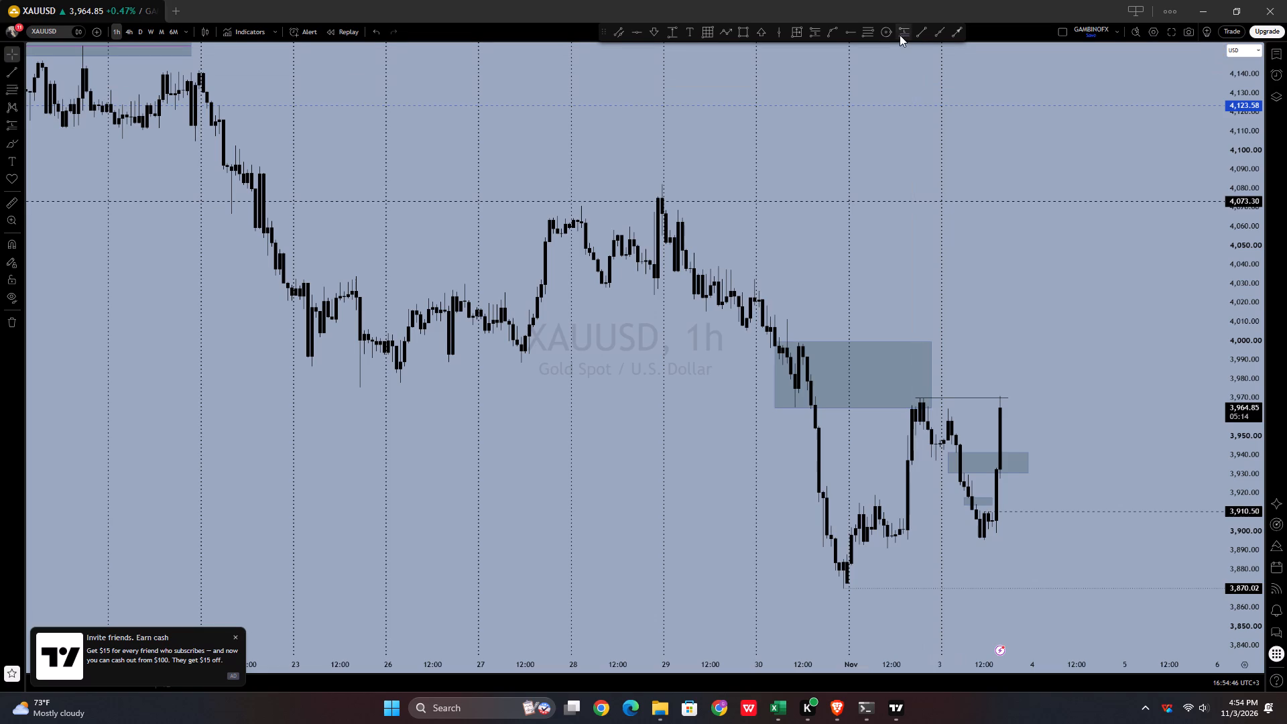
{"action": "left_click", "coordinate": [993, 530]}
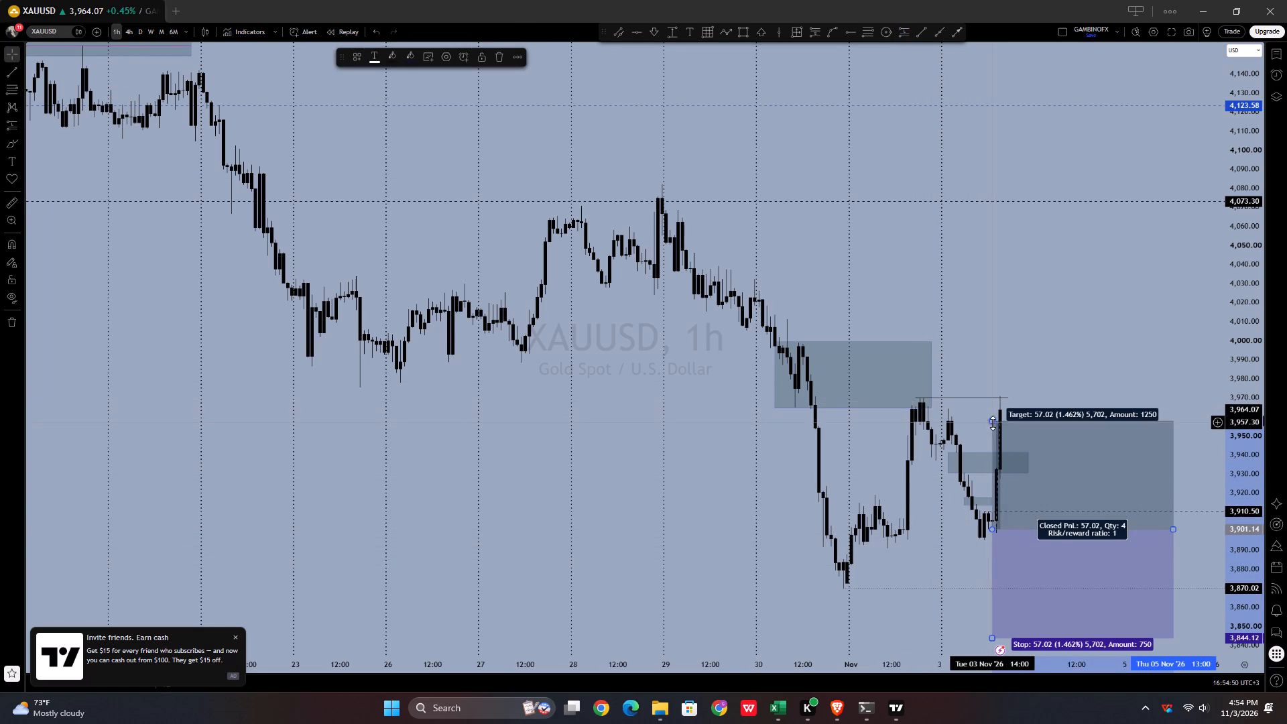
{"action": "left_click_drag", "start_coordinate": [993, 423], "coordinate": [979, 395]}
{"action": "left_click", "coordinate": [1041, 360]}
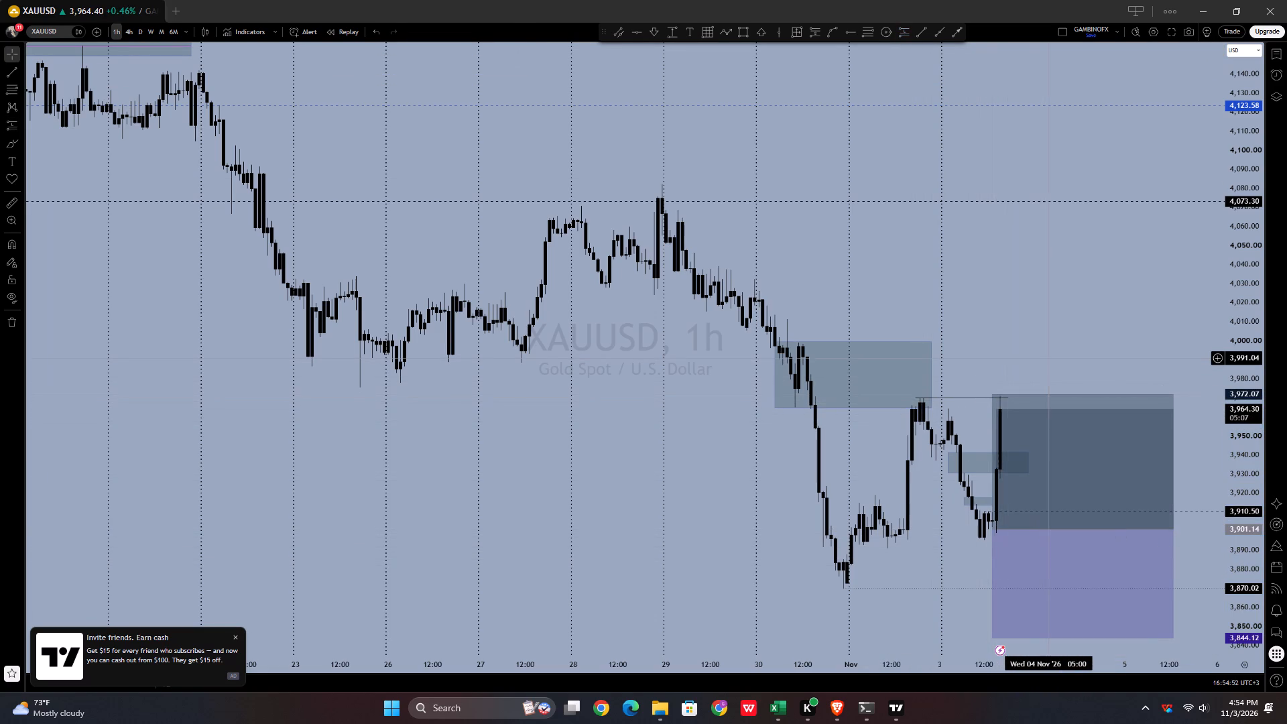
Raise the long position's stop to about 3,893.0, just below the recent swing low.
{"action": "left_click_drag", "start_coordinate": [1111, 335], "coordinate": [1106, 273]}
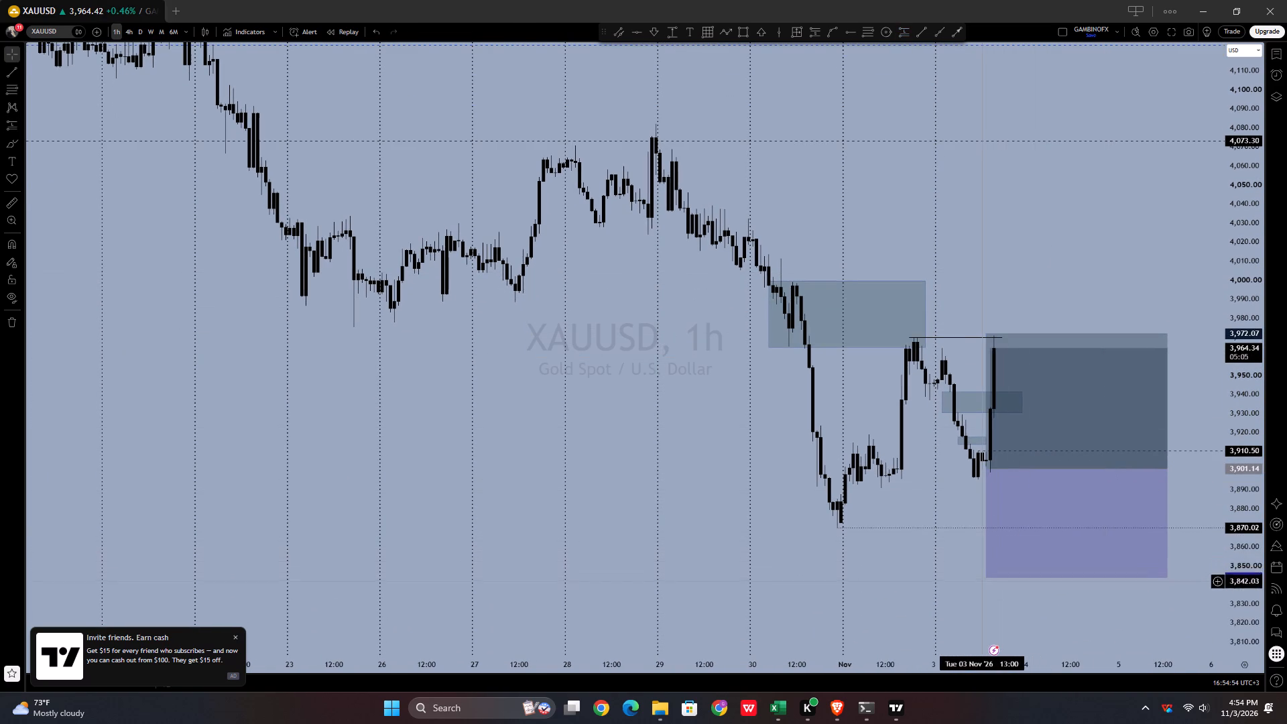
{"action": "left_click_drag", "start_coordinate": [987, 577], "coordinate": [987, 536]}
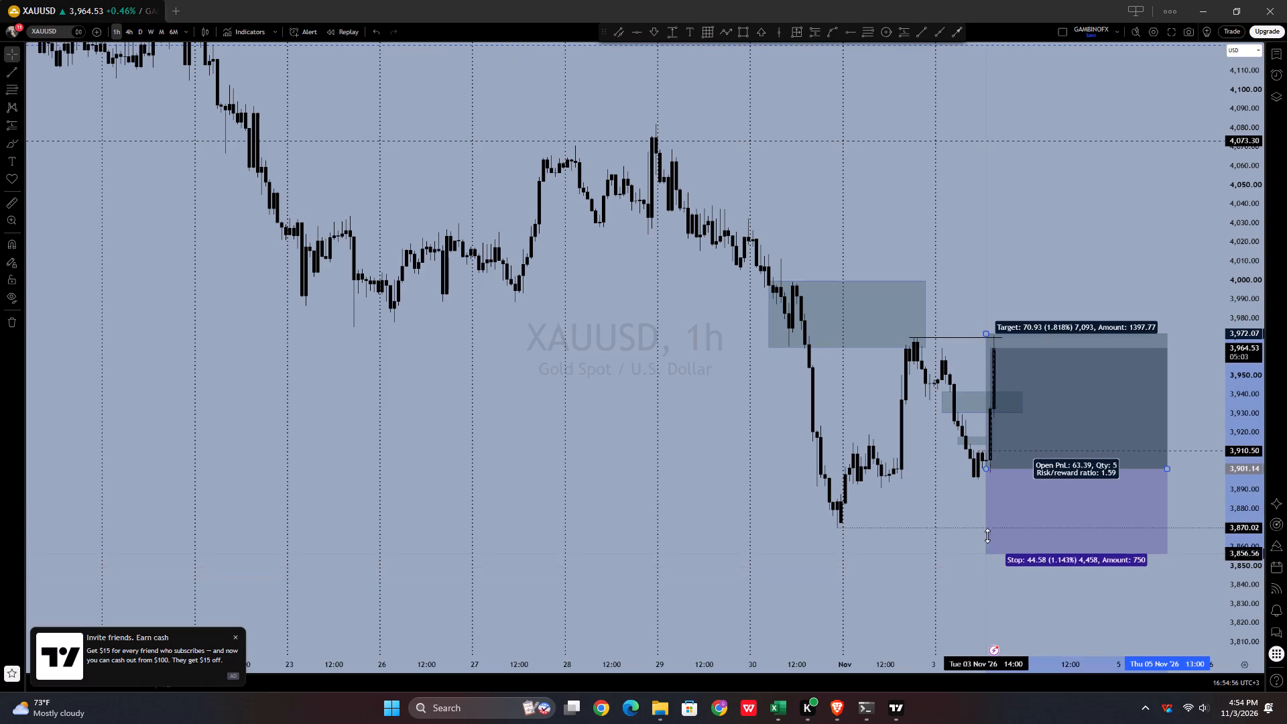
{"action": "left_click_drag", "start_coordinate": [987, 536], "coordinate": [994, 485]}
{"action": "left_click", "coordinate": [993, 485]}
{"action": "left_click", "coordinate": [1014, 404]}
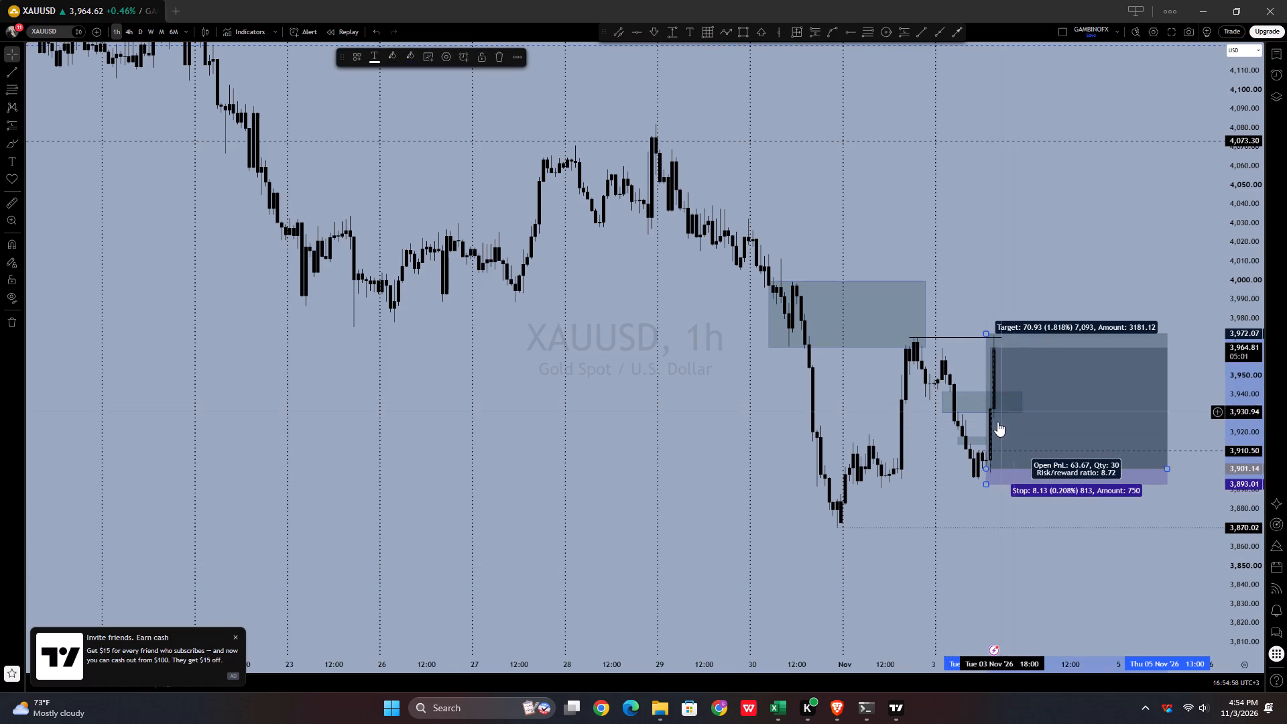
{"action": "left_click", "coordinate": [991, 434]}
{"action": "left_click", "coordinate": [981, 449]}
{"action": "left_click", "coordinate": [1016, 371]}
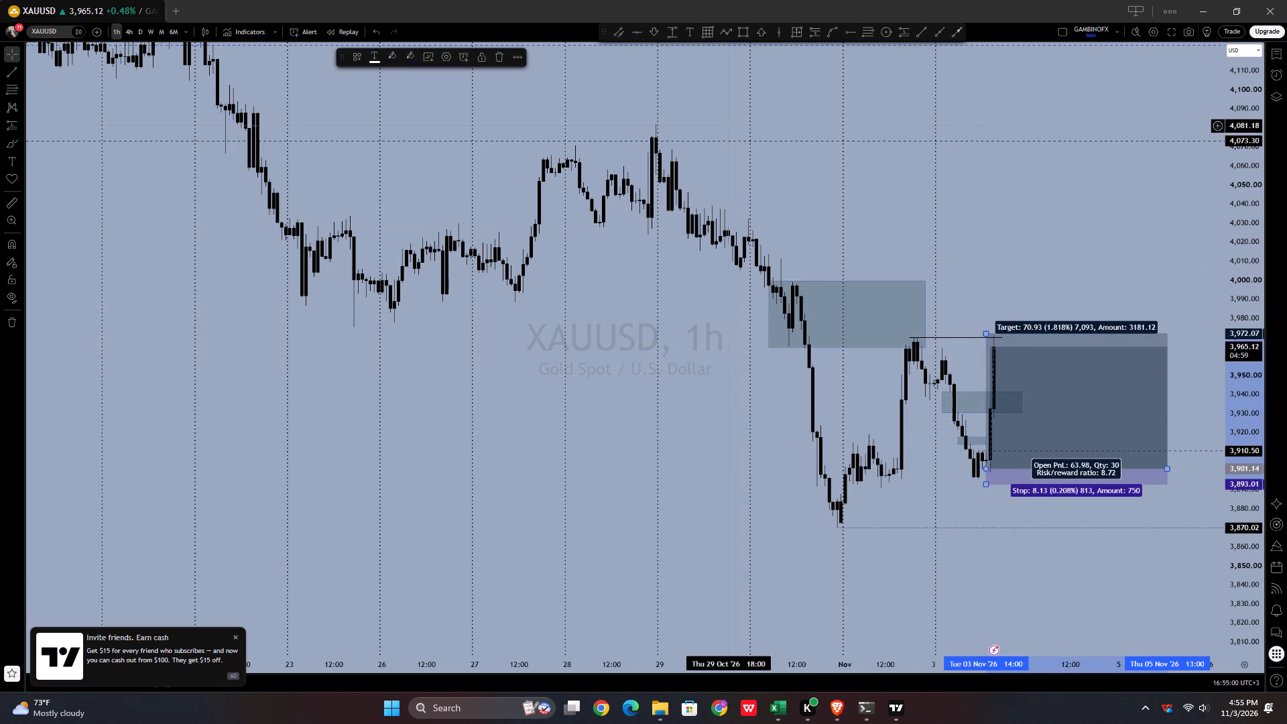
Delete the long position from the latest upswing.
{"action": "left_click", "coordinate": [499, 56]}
Dismiss the invite-friends promotion covering the chart's lower corner.
{"action": "scroll", "coordinate": [513, 124], "scroll_direction": "down", "scroll_amount": 3}
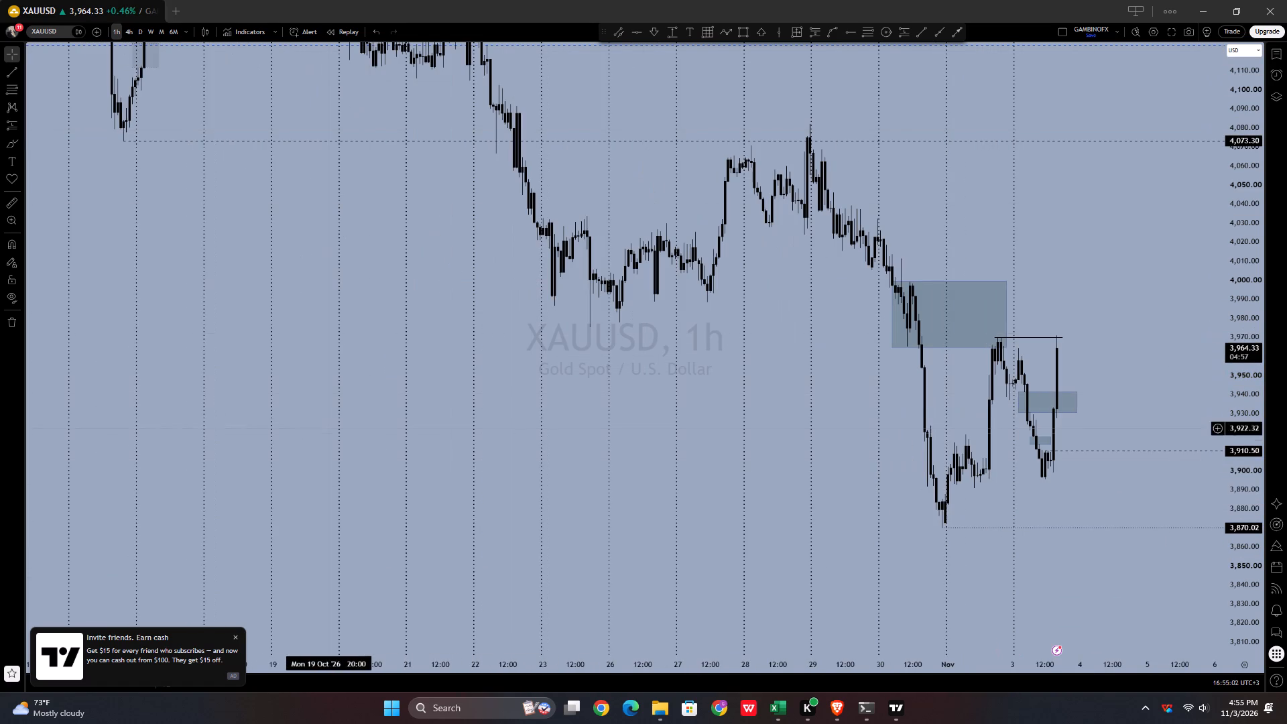
{"action": "left_click", "coordinate": [234, 638]}
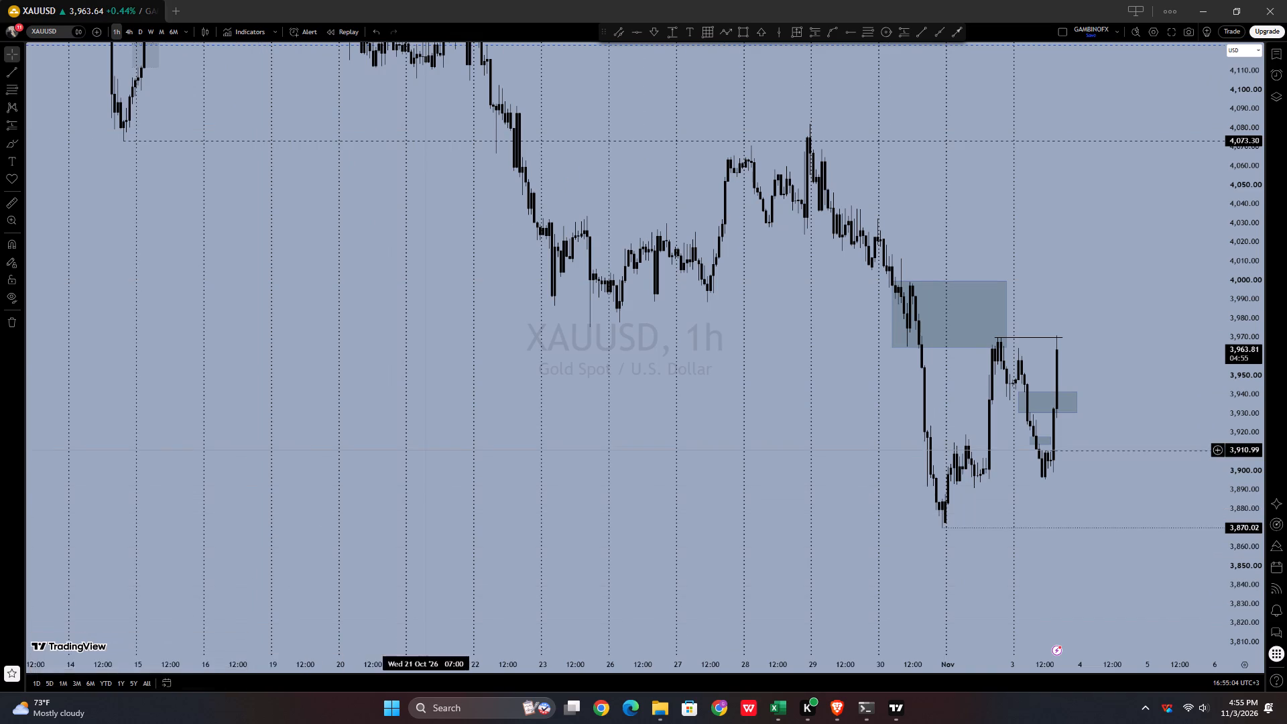
Draw a horizontal ray from the 30 Oct wick high above the large rectangle zone, at about 4,011.7.
{"action": "scroll", "coordinate": [426, 450], "scroll_direction": "up", "scroll_amount": 3}
{"action": "left_click", "coordinate": [843, 31]}
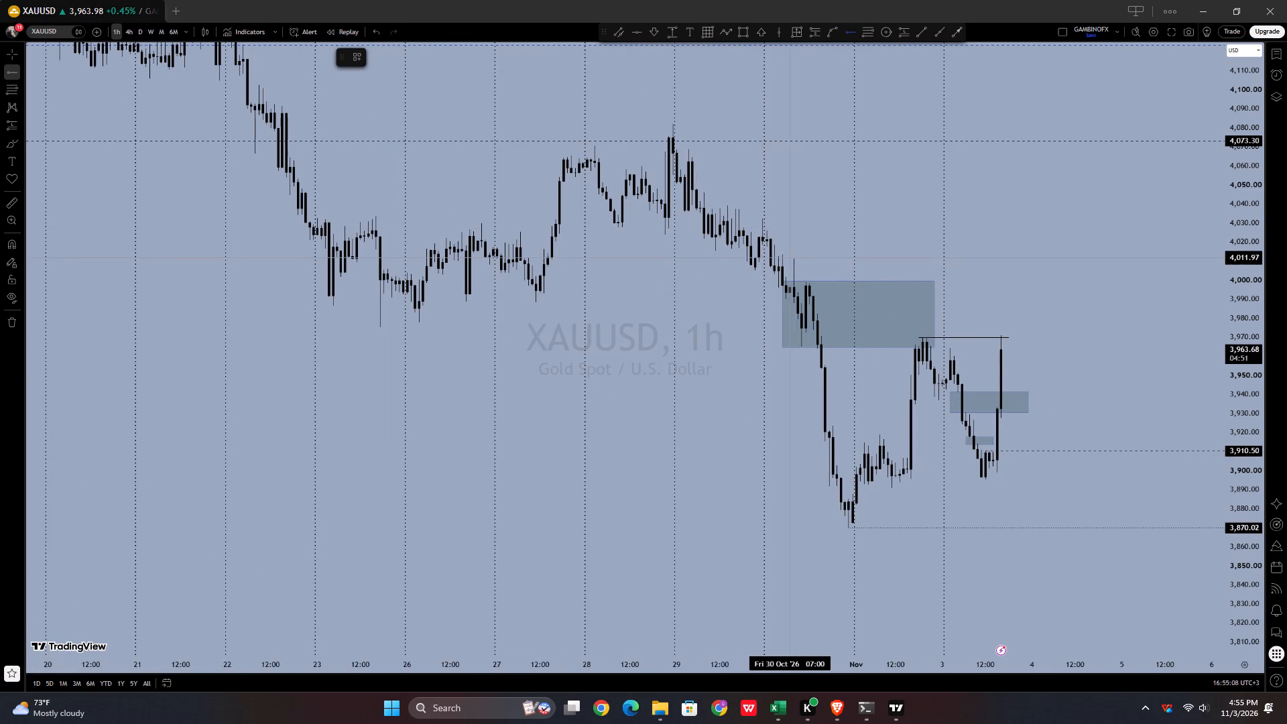
{"action": "left_click", "coordinate": [725, 249]}
{"action": "left_click_drag", "start_coordinate": [727, 249], "coordinate": [756, 258]}
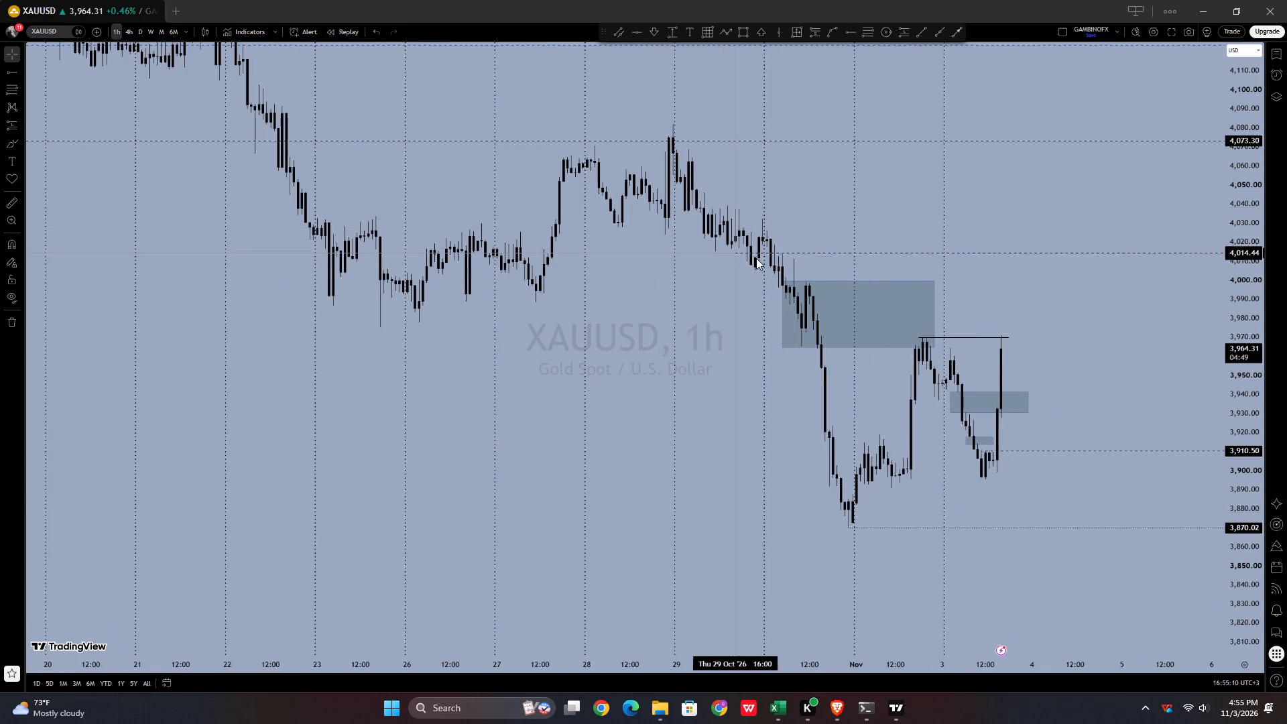
{"action": "left_click_drag", "start_coordinate": [756, 258], "coordinate": [794, 259]}
{"action": "left_click", "coordinate": [808, 243]}
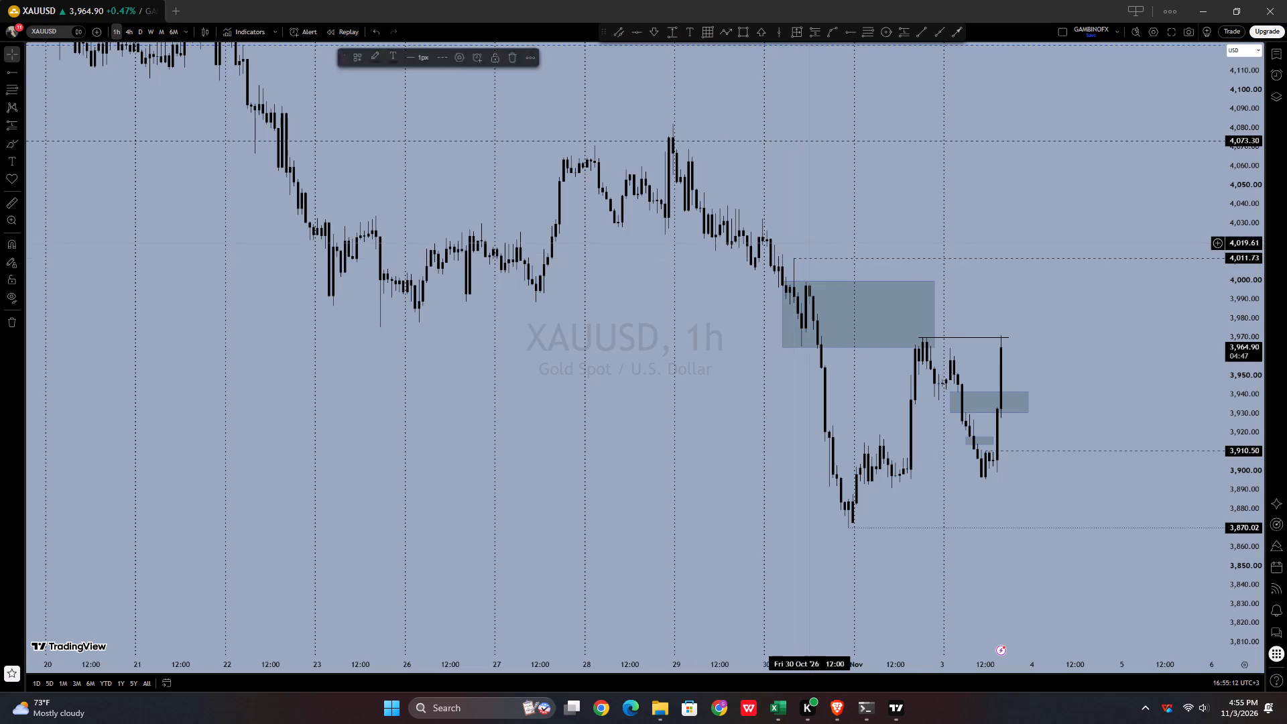
{"action": "left_click", "coordinate": [828, 242]}
Examine the latest upswing in relation to the 4,011.73 ray and the rectangle zones.
{"action": "scroll", "coordinate": [851, 256], "scroll_direction": "up", "scroll_amount": 4}
{"action": "left_click_drag", "start_coordinate": [1003, 351], "coordinate": [1032, 394]}
{"action": "scroll", "coordinate": [1037, 404], "scroll_direction": "down", "scroll_amount": 4}
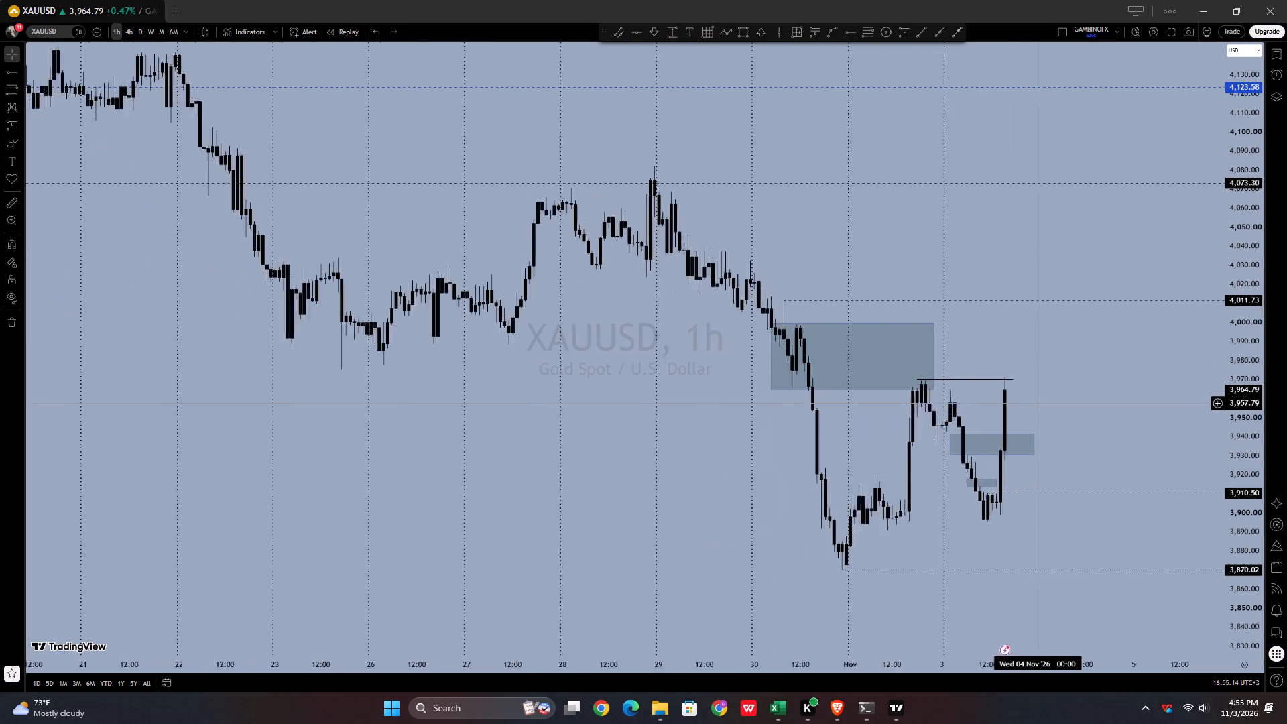
{"action": "left_click_drag", "start_coordinate": [1068, 407], "coordinate": [1070, 426]}
{"action": "scroll", "coordinate": [1068, 431], "scroll_direction": "up", "scroll_amount": 2}
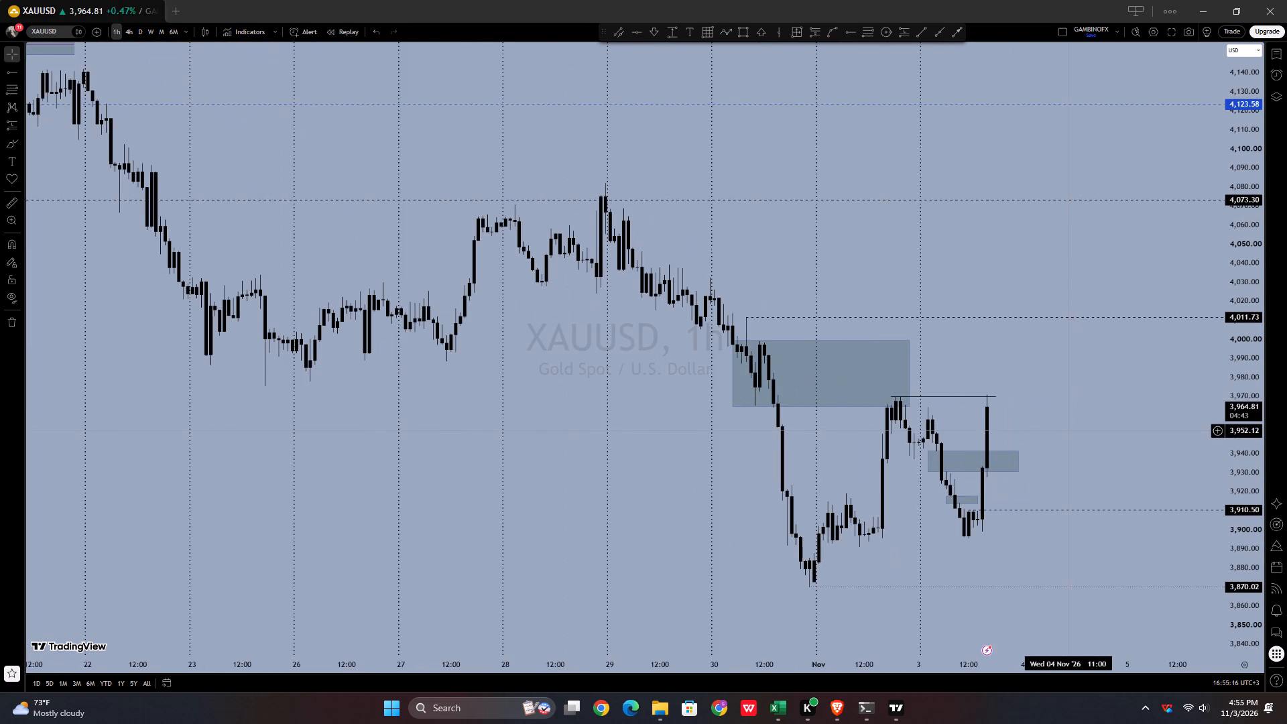
{"action": "left_click_drag", "start_coordinate": [1066, 418], "coordinate": [1060, 450]}
{"action": "scroll", "coordinate": [1064, 450], "scroll_direction": "up", "scroll_amount": 2}
{"action": "left_click_drag", "start_coordinate": [1074, 448], "coordinate": [1159, 406]}
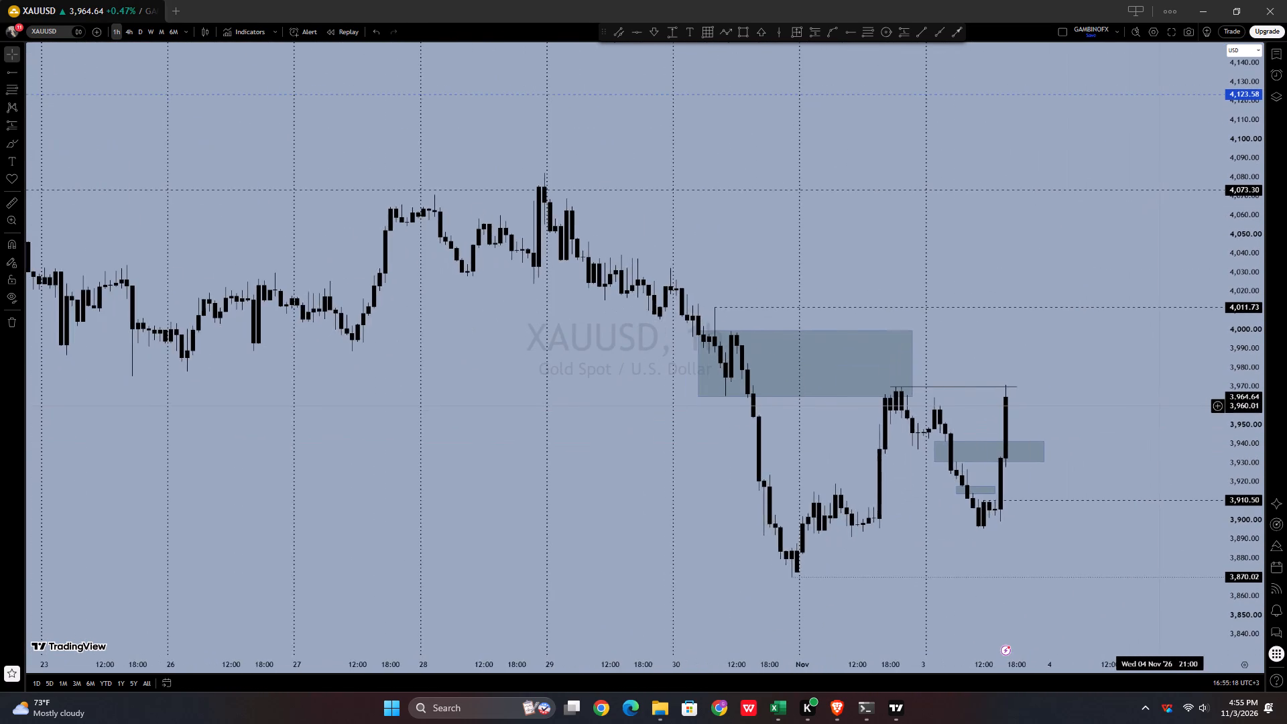
Examine the XAUUSD hourly price action from 20 Oct to 3 Nov against the marked levels and rectangle zones.
{"action": "scroll", "coordinate": [1159, 408], "scroll_direction": "down", "scroll_amount": 2}
{"action": "left_click_drag", "start_coordinate": [1250, 466], "coordinate": [1236, 397]}
{"action": "scroll", "coordinate": [1208, 404], "scroll_direction": "up", "scroll_amount": 2}
{"action": "left_click_drag", "start_coordinate": [1166, 420], "coordinate": [1157, 395]}
{"action": "left_click_drag", "start_coordinate": [1240, 231], "coordinate": [1211, 343]}
{"action": "scroll", "coordinate": [1192, 351], "scroll_direction": "down", "scroll_amount": 2}
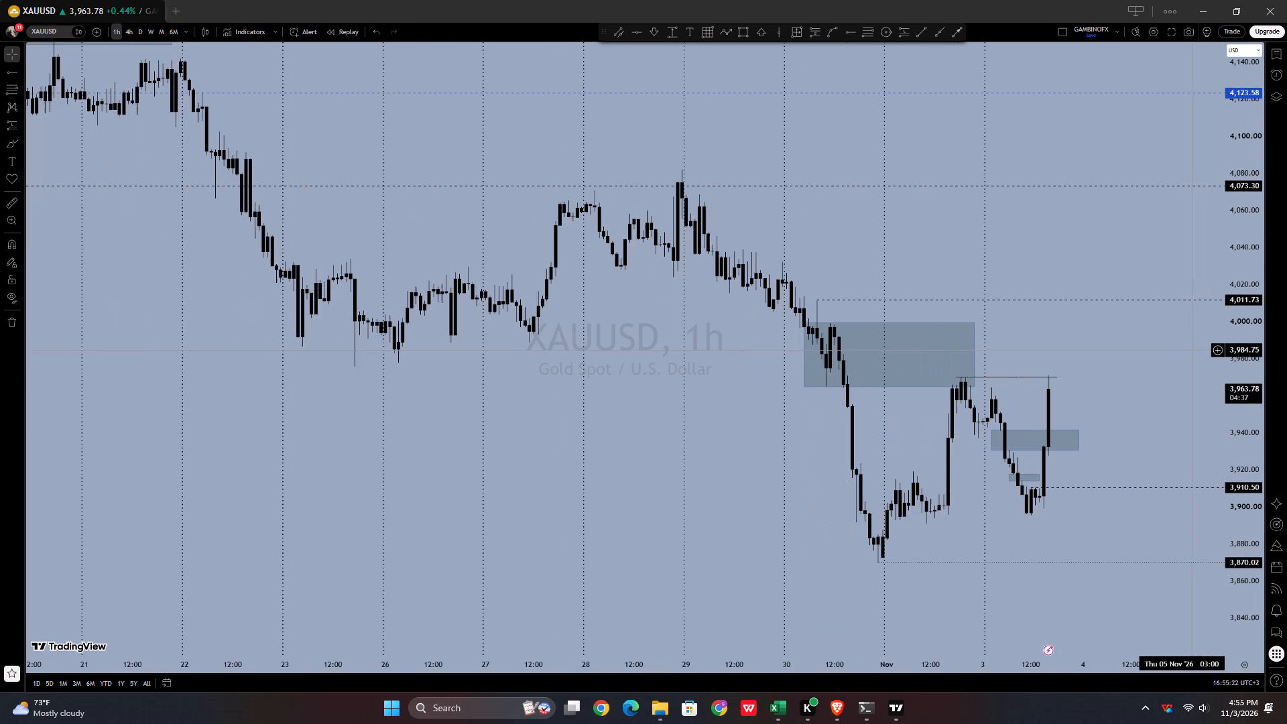
{"action": "left_click_drag", "start_coordinate": [1170, 396], "coordinate": [1126, 416]}
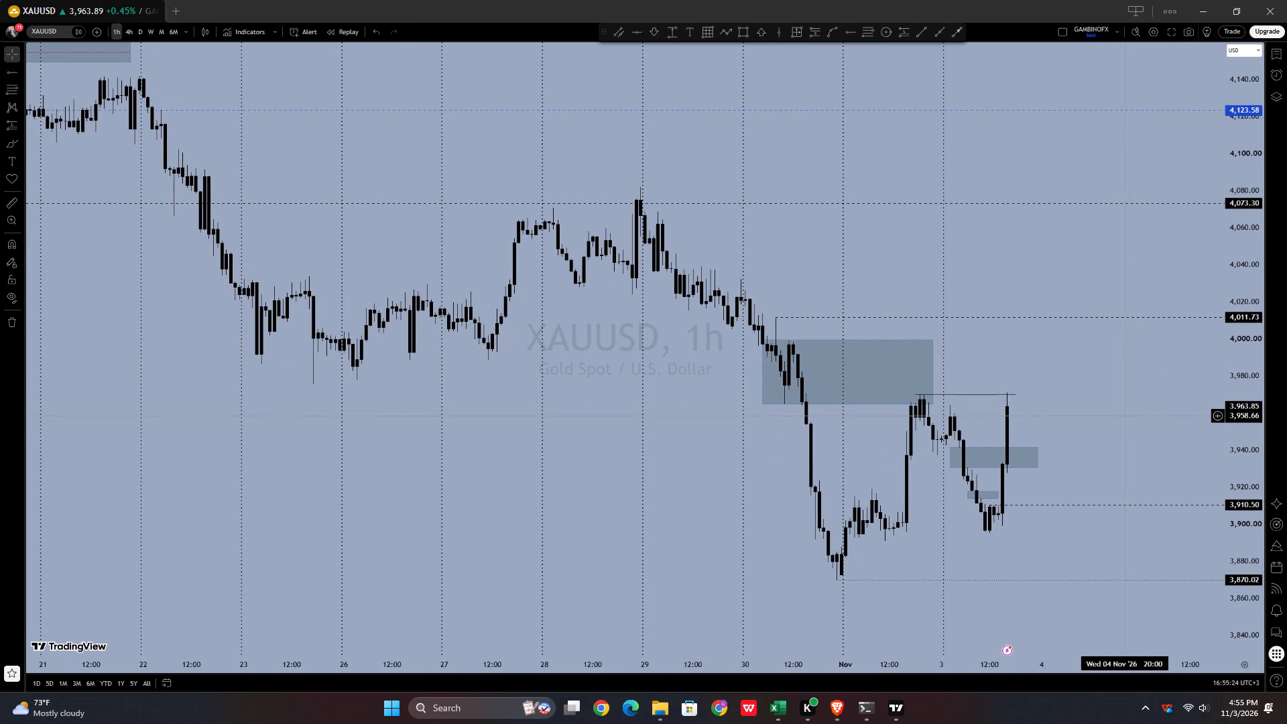
{"action": "scroll", "coordinate": [1125, 416], "scroll_direction": "down", "scroll_amount": 1}
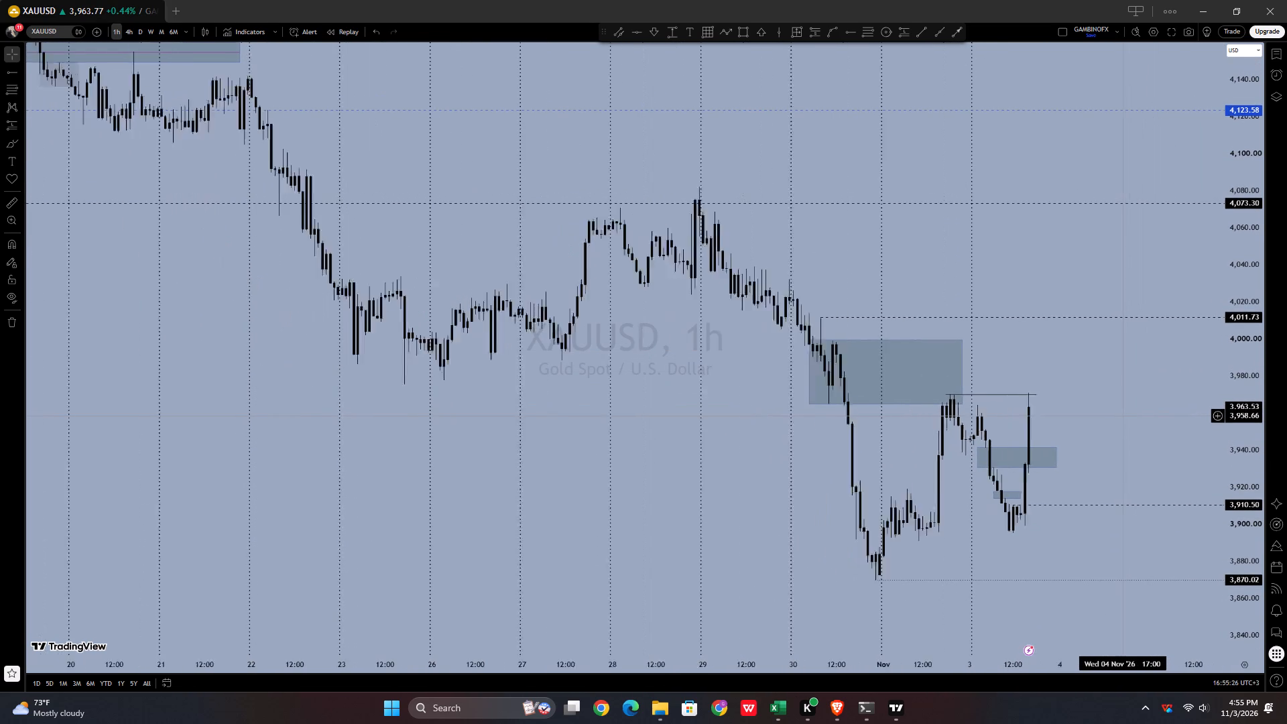
{"action": "scroll", "coordinate": [1125, 416], "scroll_direction": "down", "scroll_amount": 1}
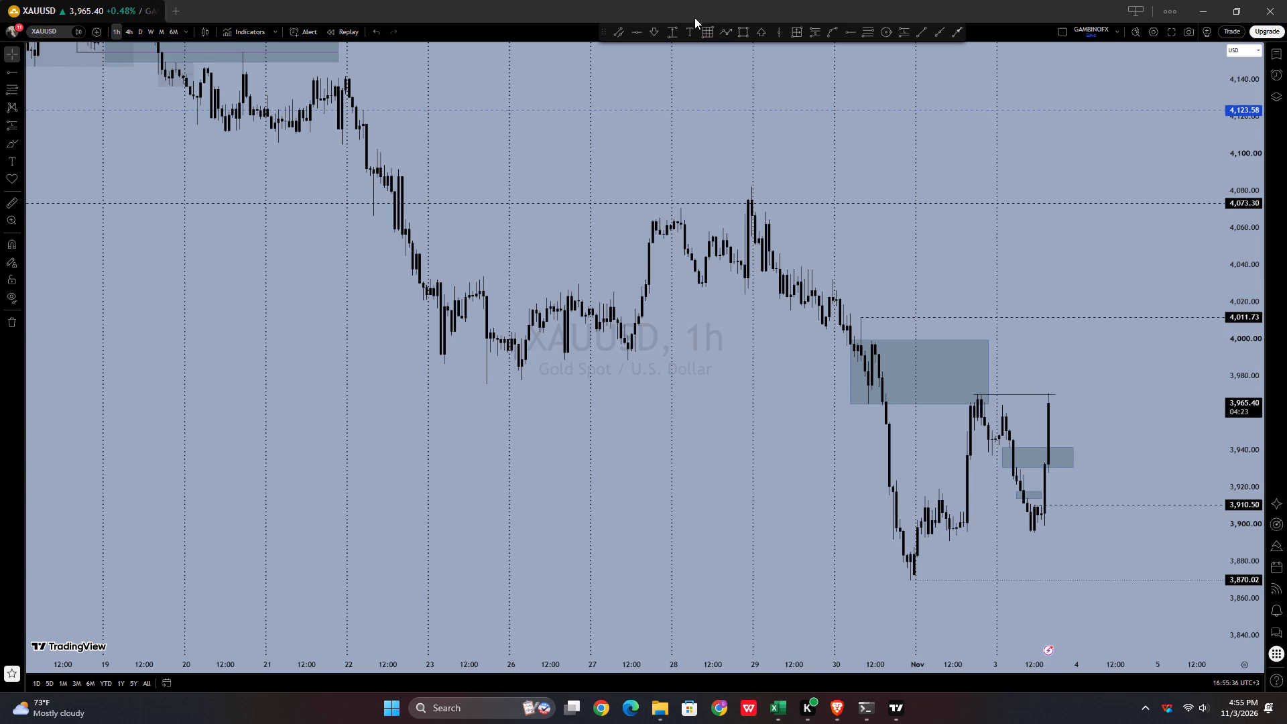
Measure the latest upswing with a date and price range from about 3,929 to 3,972, and delete the measurement.
{"action": "left_click", "coordinate": [802, 35]}
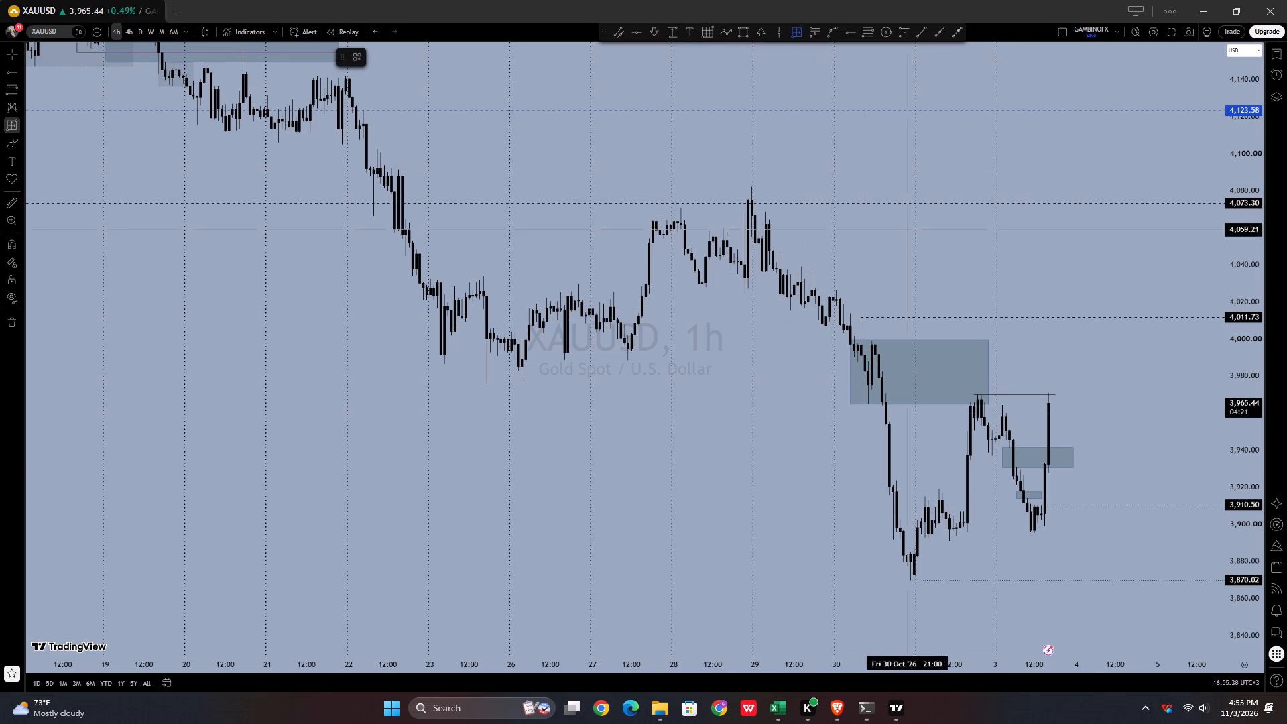
{"action": "left_click_drag", "start_coordinate": [1060, 471], "coordinate": [1066, 387]}
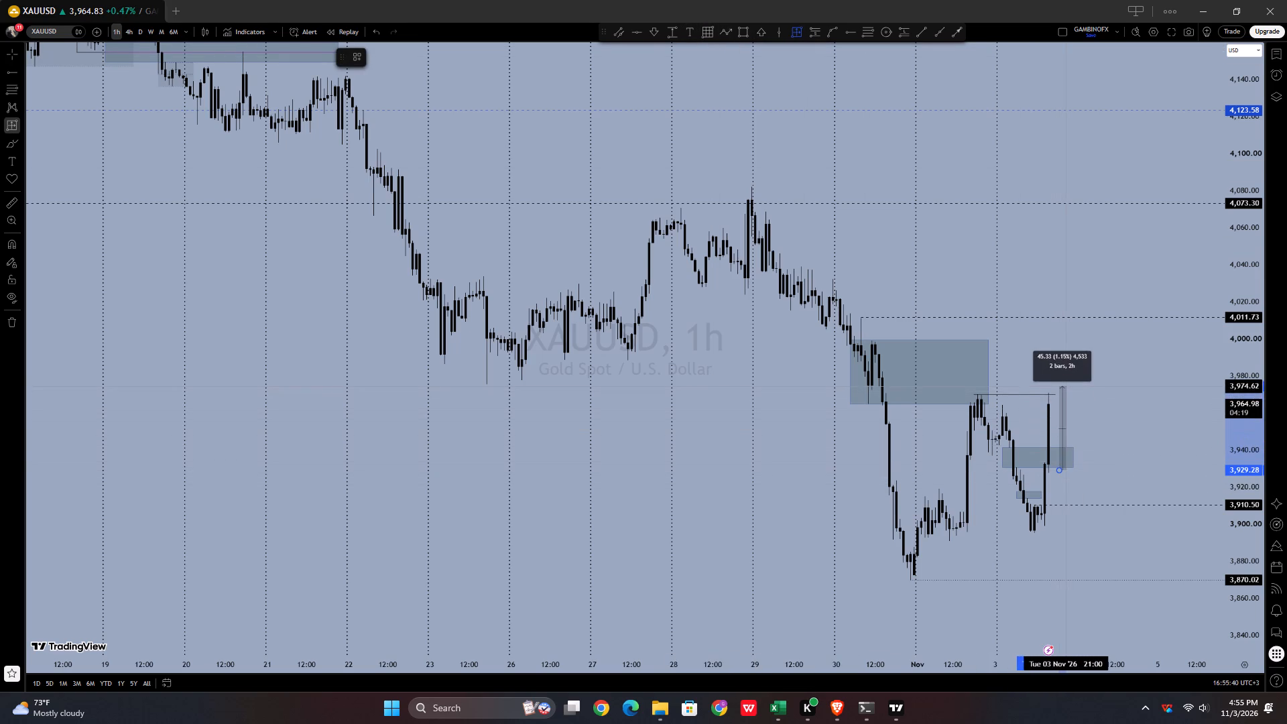
{"action": "left_click_drag", "start_coordinate": [1066, 387], "coordinate": [1075, 391]}
{"action": "left_click", "coordinate": [1075, 391]}
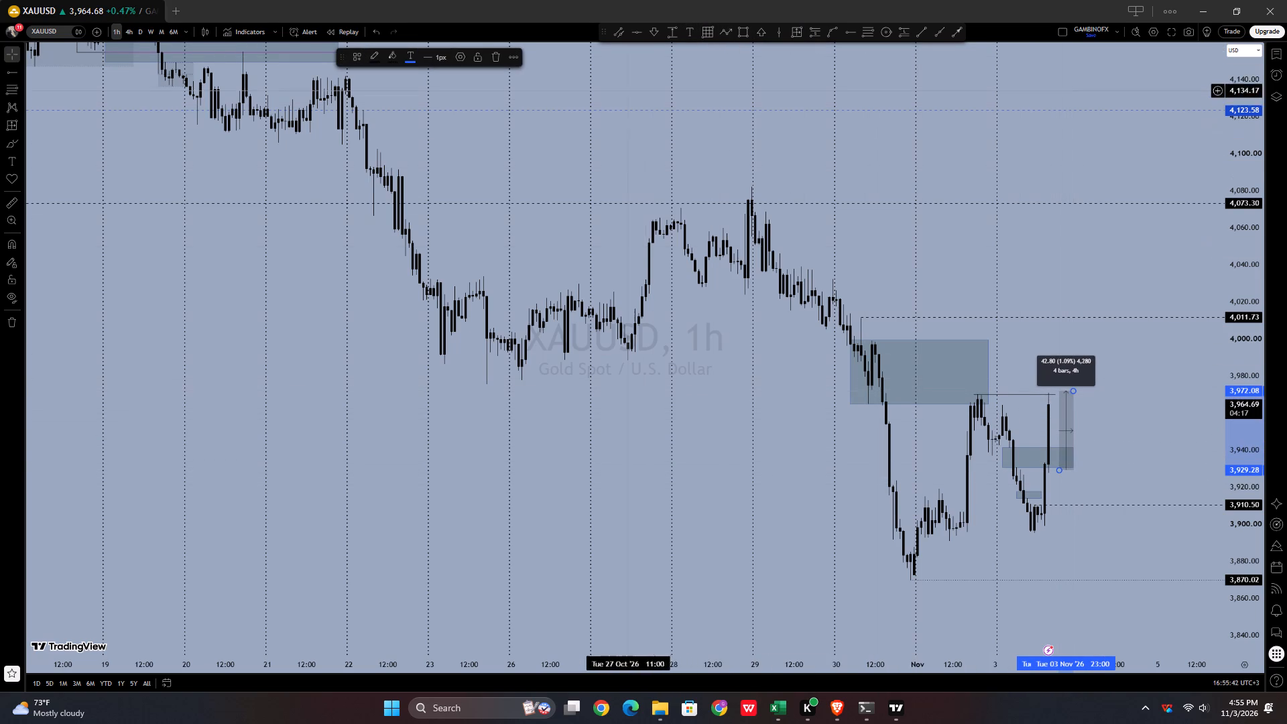
{"action": "left_click", "coordinate": [501, 59]}
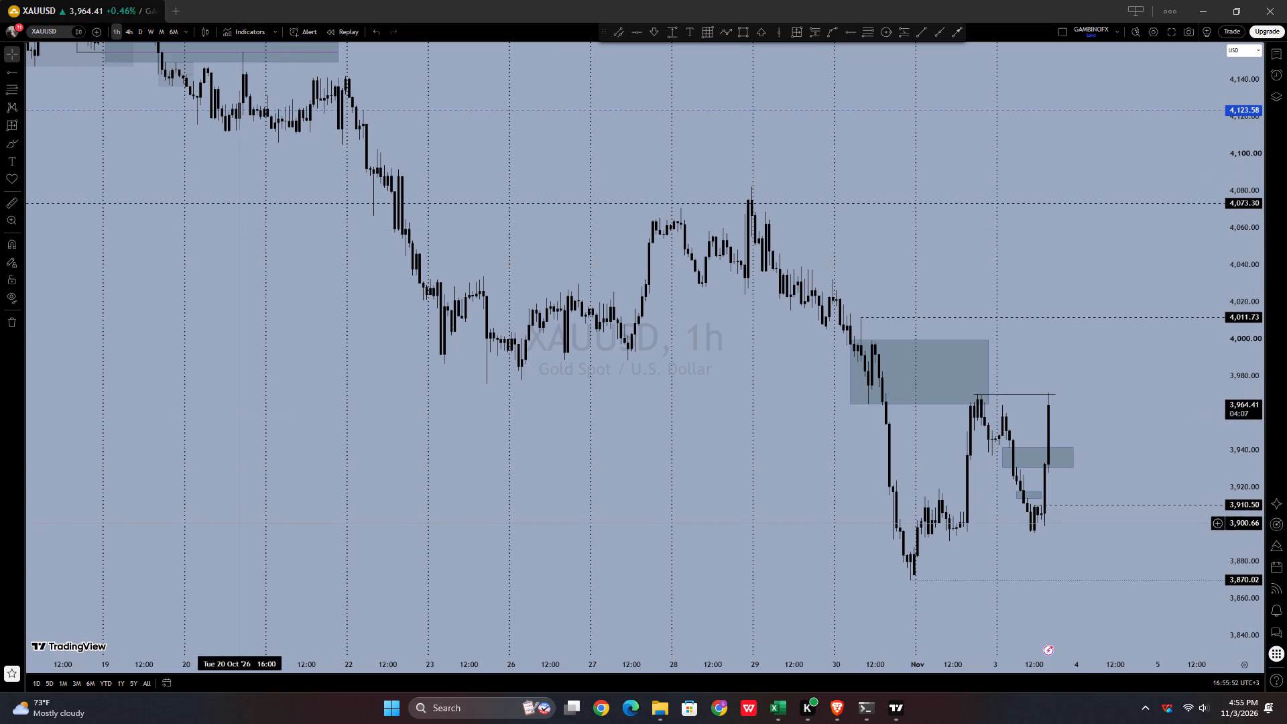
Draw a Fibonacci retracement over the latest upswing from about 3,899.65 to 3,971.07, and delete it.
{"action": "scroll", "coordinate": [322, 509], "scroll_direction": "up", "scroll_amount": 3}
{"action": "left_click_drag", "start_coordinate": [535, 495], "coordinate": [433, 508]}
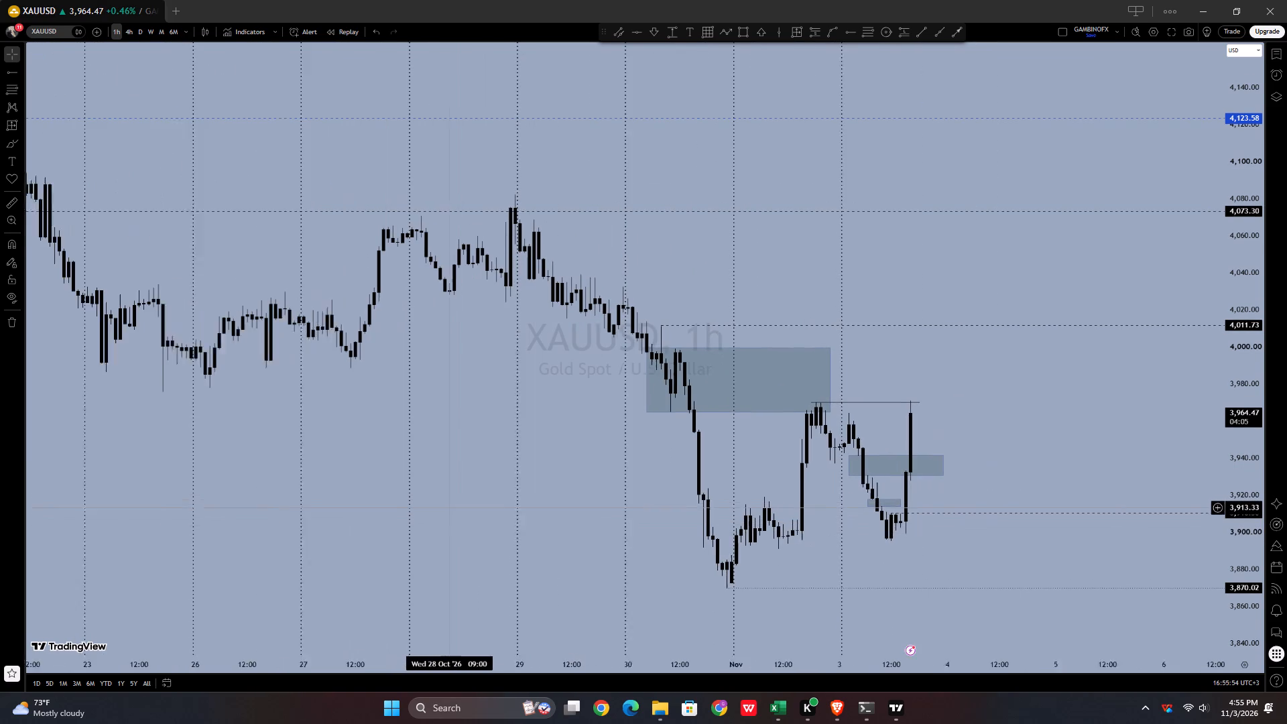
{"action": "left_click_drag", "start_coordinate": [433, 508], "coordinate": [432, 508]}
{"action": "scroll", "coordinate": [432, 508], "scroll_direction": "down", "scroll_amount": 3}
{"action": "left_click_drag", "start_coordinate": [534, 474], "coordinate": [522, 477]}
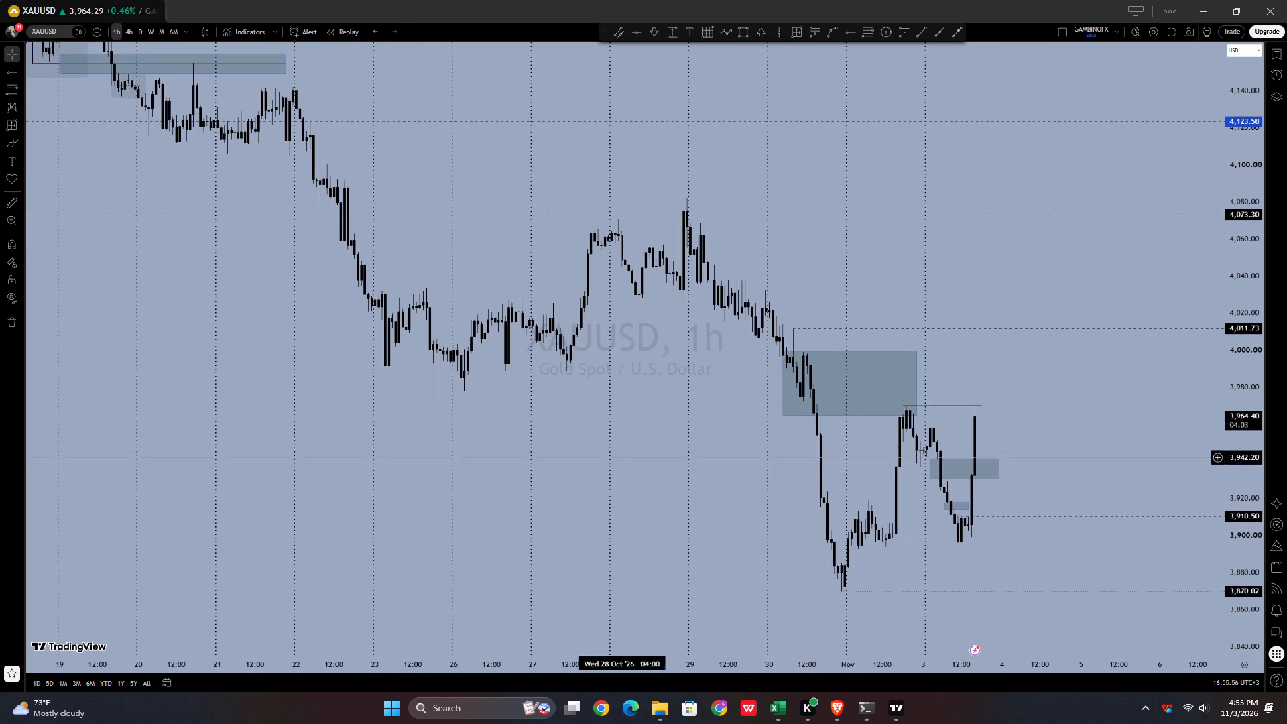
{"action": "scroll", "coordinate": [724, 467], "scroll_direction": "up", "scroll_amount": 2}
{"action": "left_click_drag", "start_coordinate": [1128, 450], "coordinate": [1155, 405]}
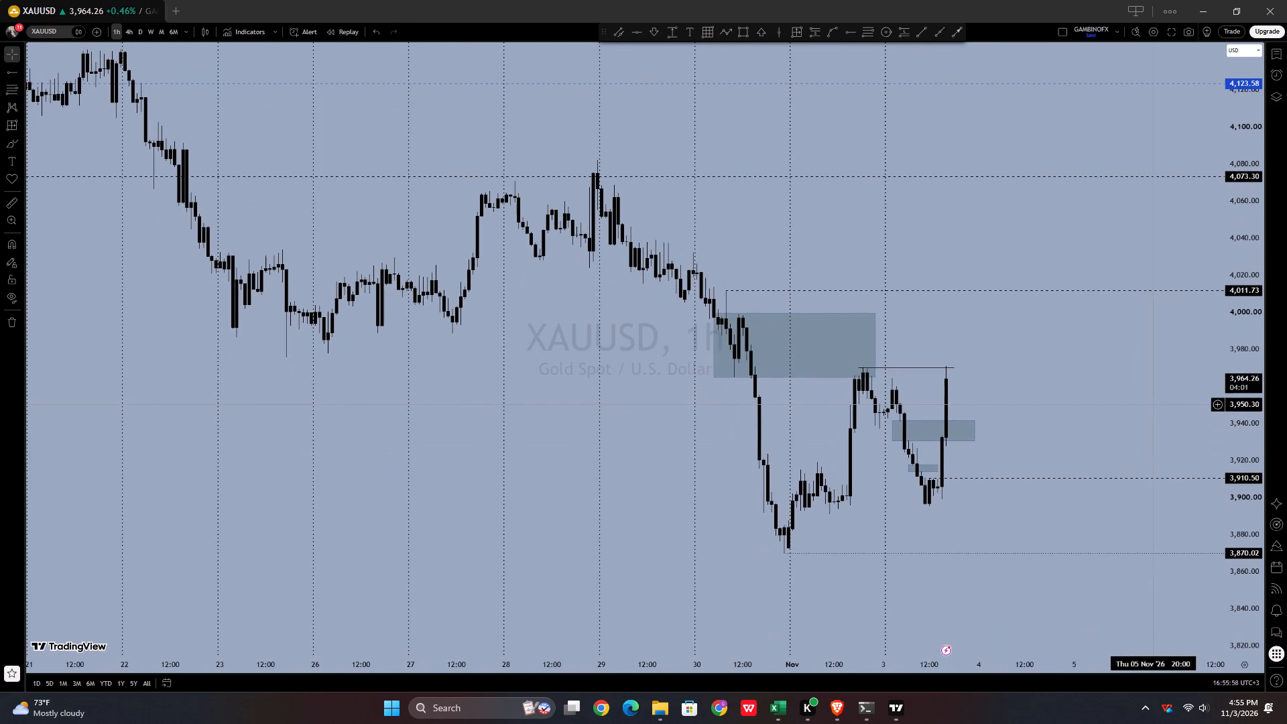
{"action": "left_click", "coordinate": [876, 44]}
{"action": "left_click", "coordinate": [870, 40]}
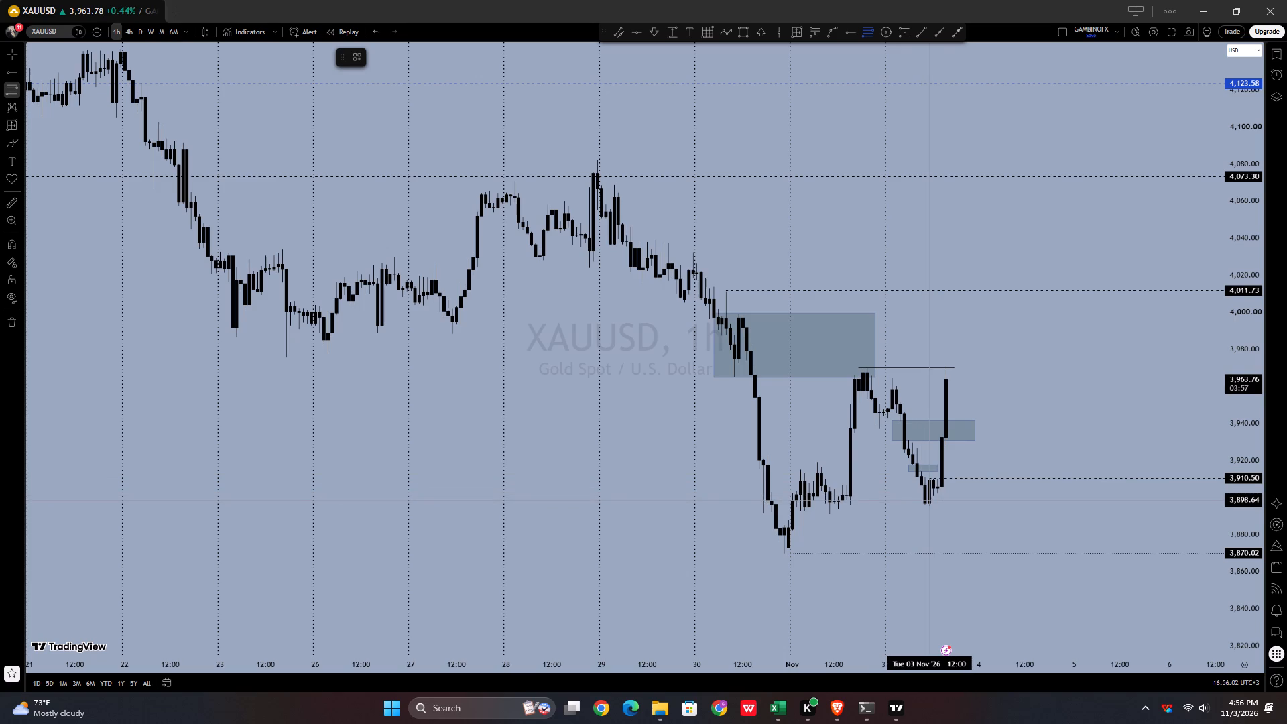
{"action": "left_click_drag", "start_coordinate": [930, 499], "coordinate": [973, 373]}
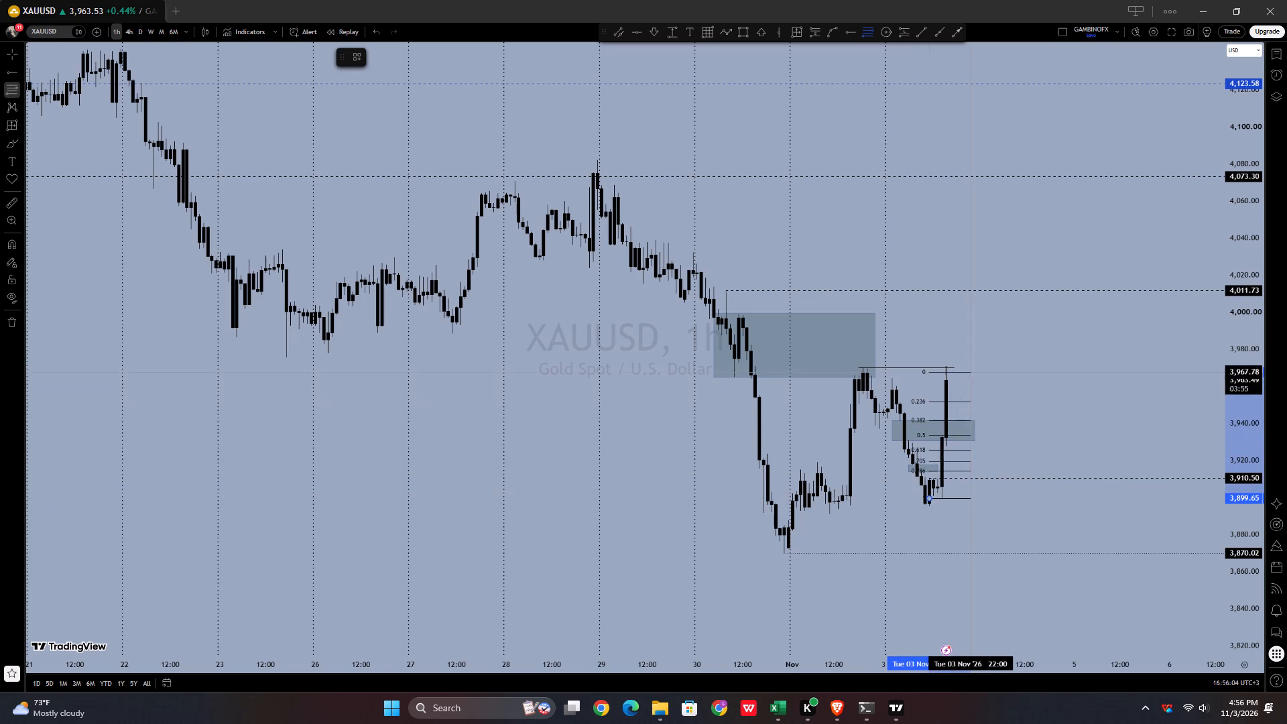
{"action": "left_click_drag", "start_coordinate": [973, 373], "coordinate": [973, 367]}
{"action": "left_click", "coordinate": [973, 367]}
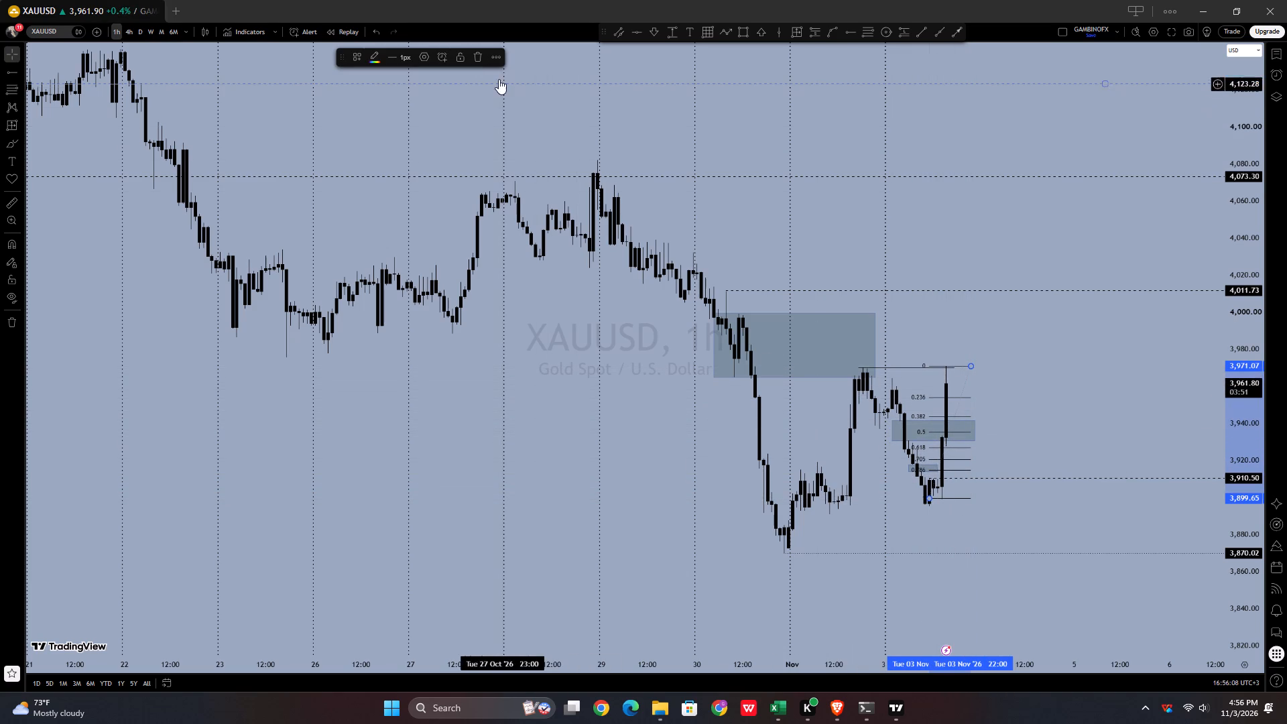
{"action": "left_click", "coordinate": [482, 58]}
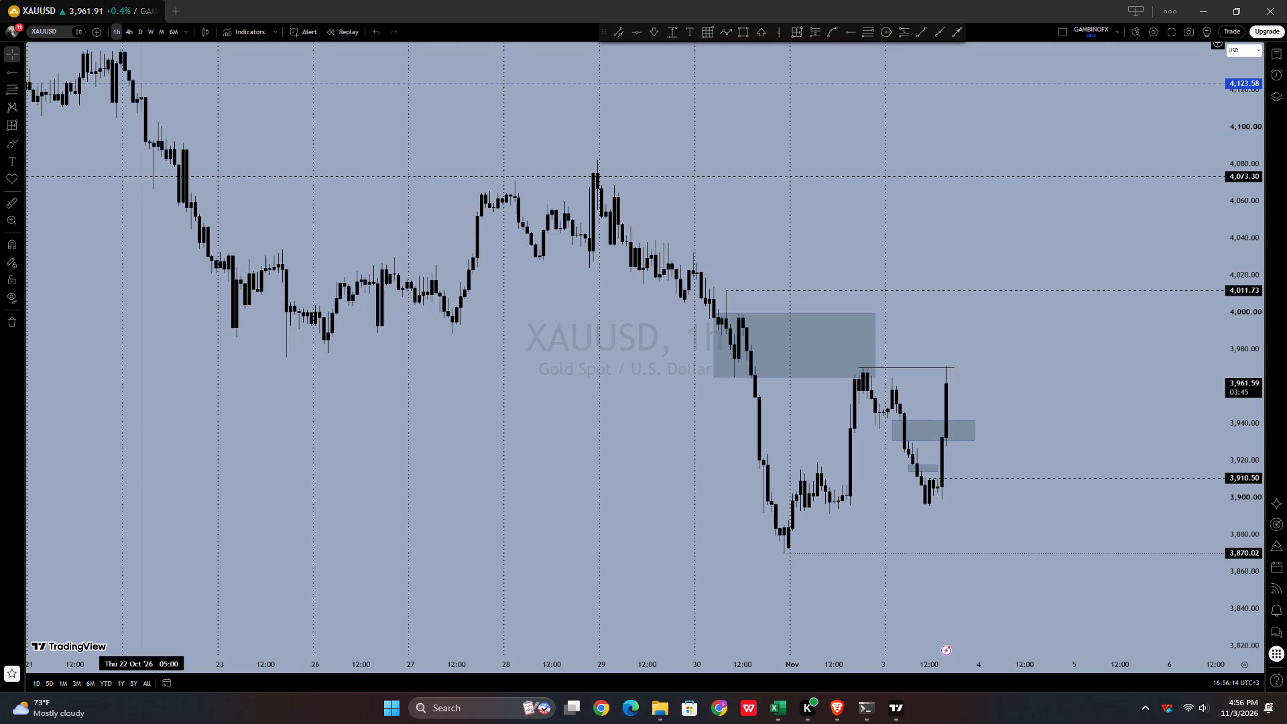
Switch to the VOLATILITY_10_1S_INDEX symbol and review its hourly chart with the marked zones and levels.
{"action": "key", "text": "space"}
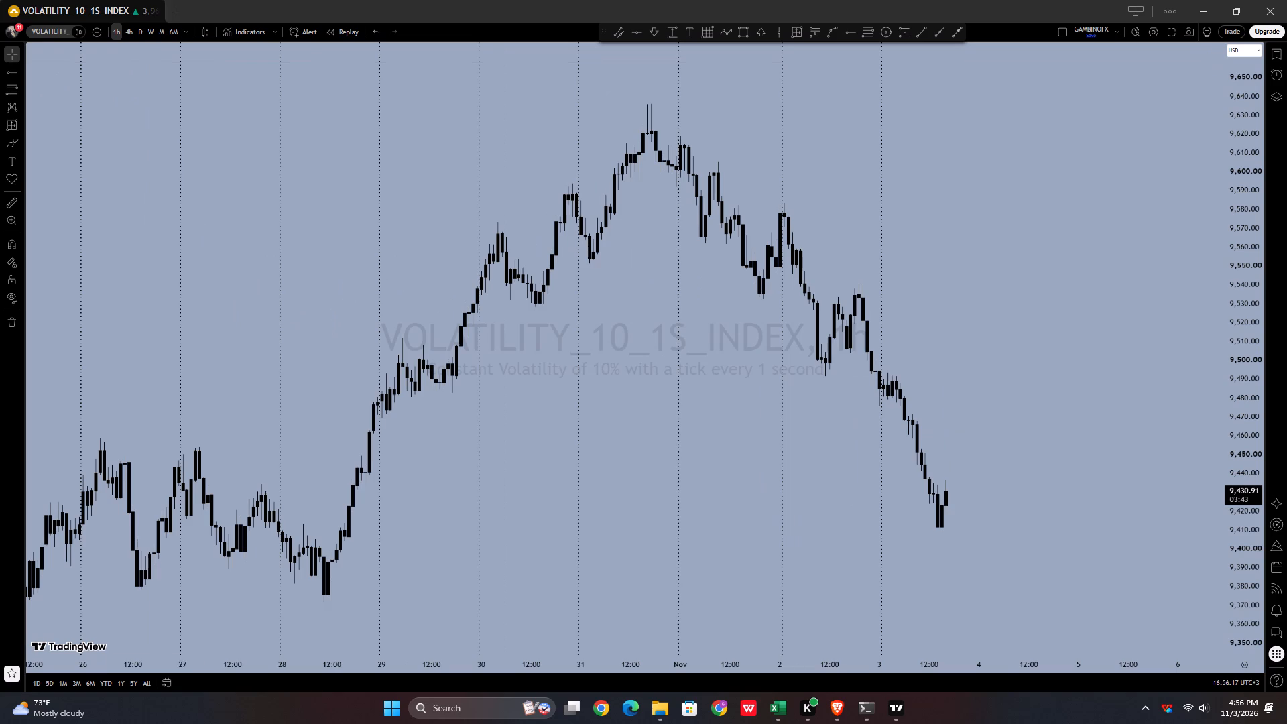
{"action": "scroll", "coordinate": [357, 343], "scroll_direction": "down", "scroll_amount": 2}
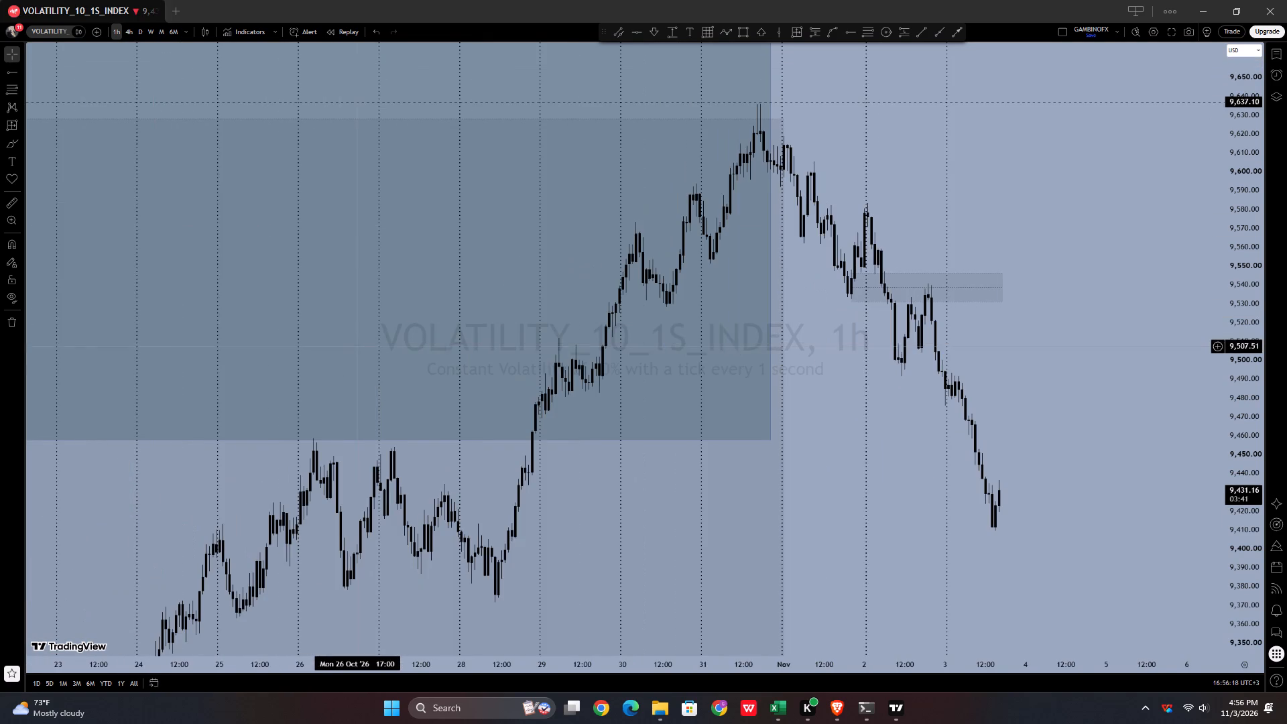
{"action": "left_click_drag", "start_coordinate": [1231, 183], "coordinate": [1163, 478]}
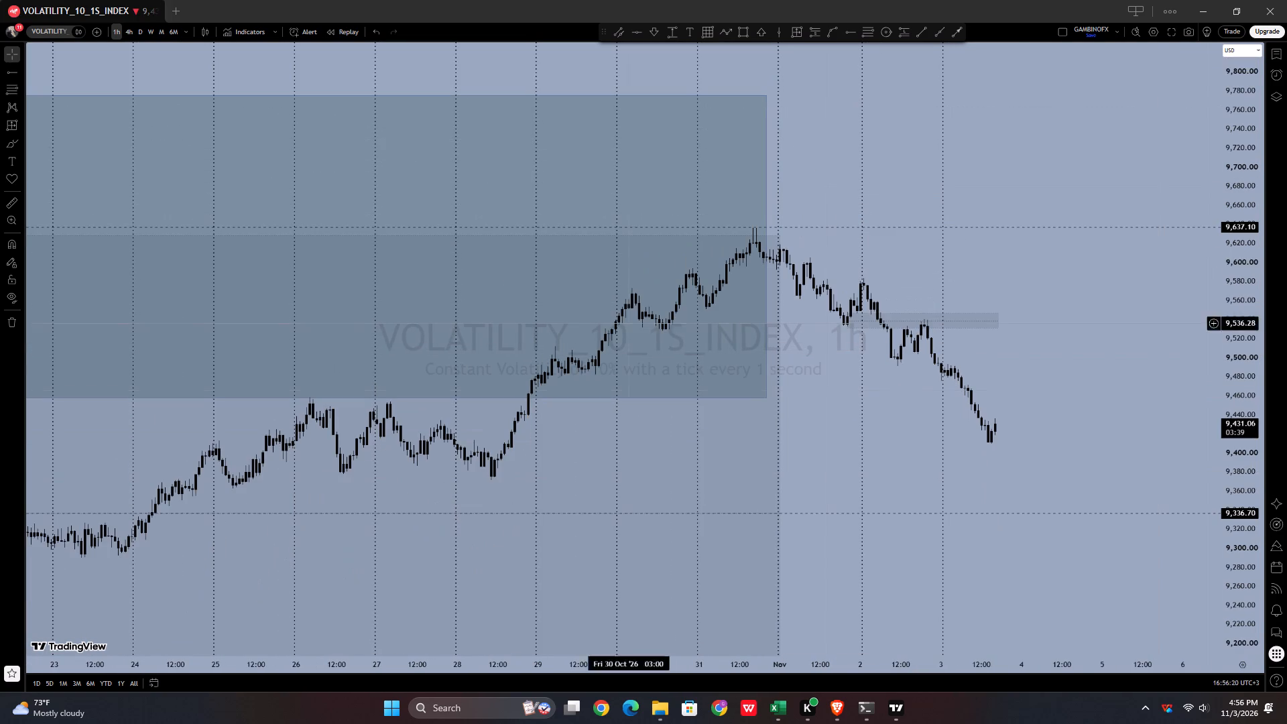
Switch to the NAS100 symbol and examine its trend on the 4-hour and daily timeframes.
{"action": "key", "text": "space"}
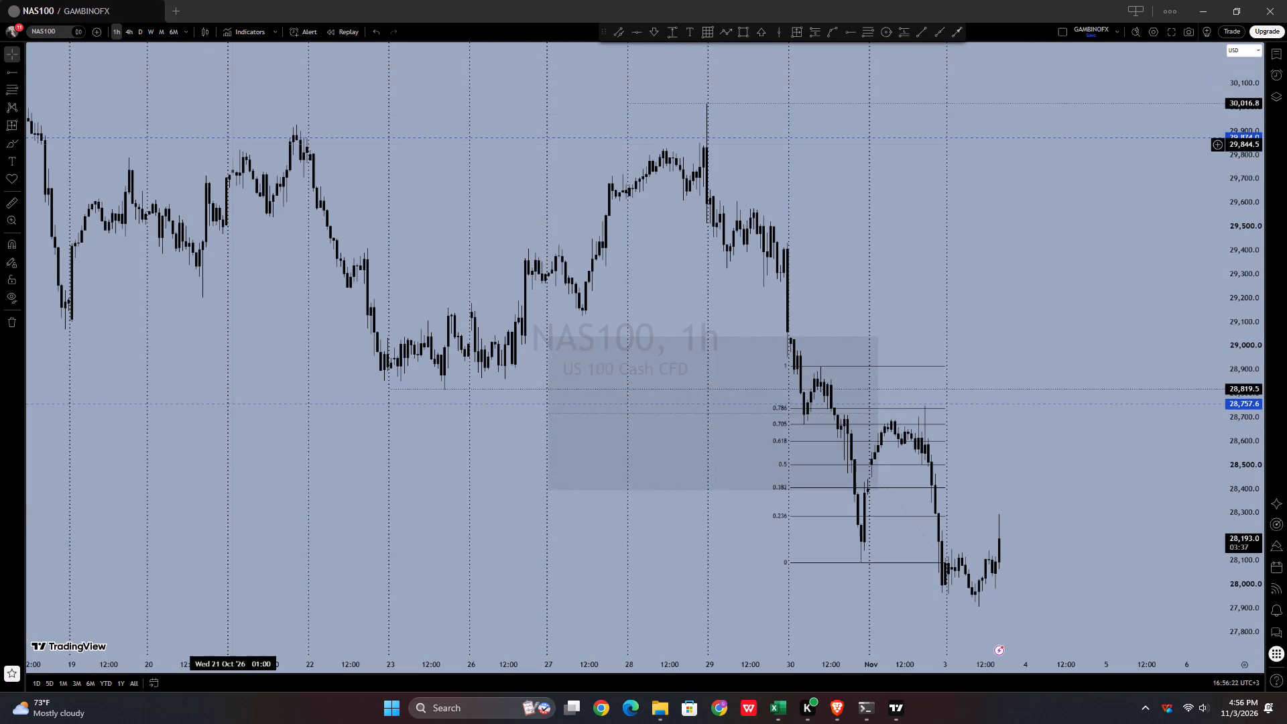
{"action": "left_click", "coordinate": [127, 36]}
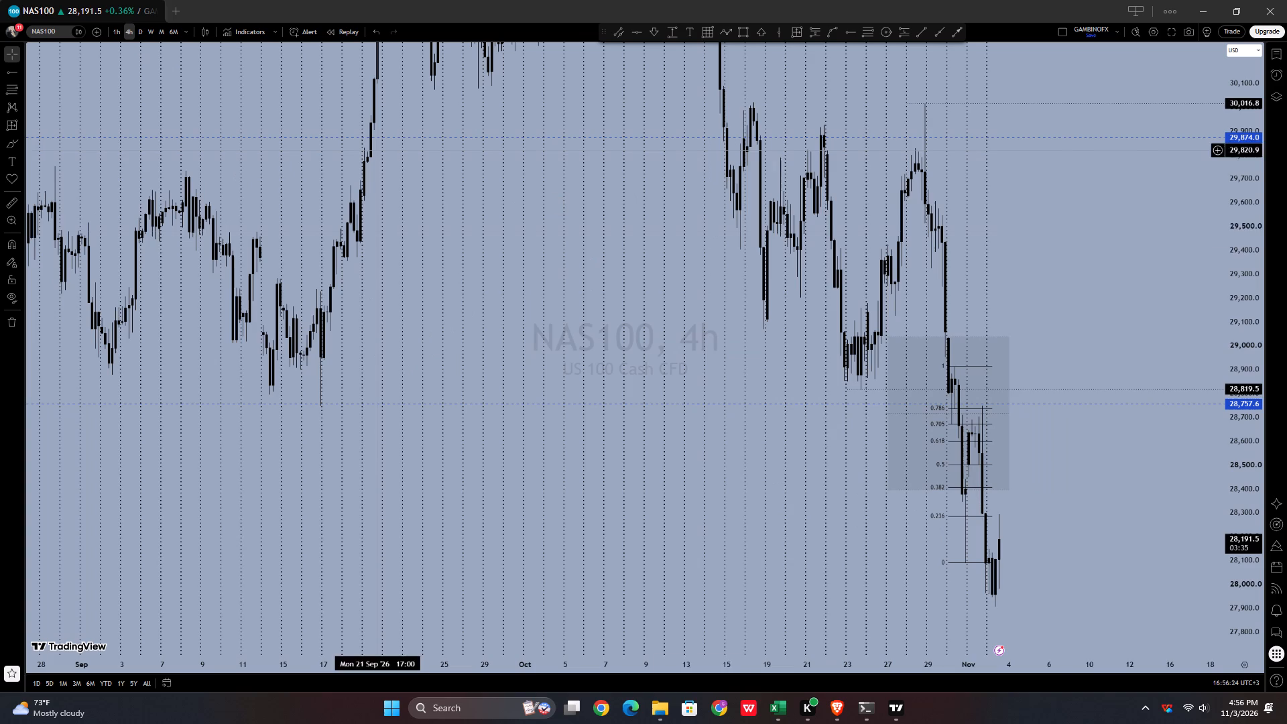
{"action": "left_click_drag", "start_coordinate": [1236, 187], "coordinate": [1213, 552]}
{"action": "scroll", "coordinate": [877, 404], "scroll_direction": "down", "scroll_amount": 4}
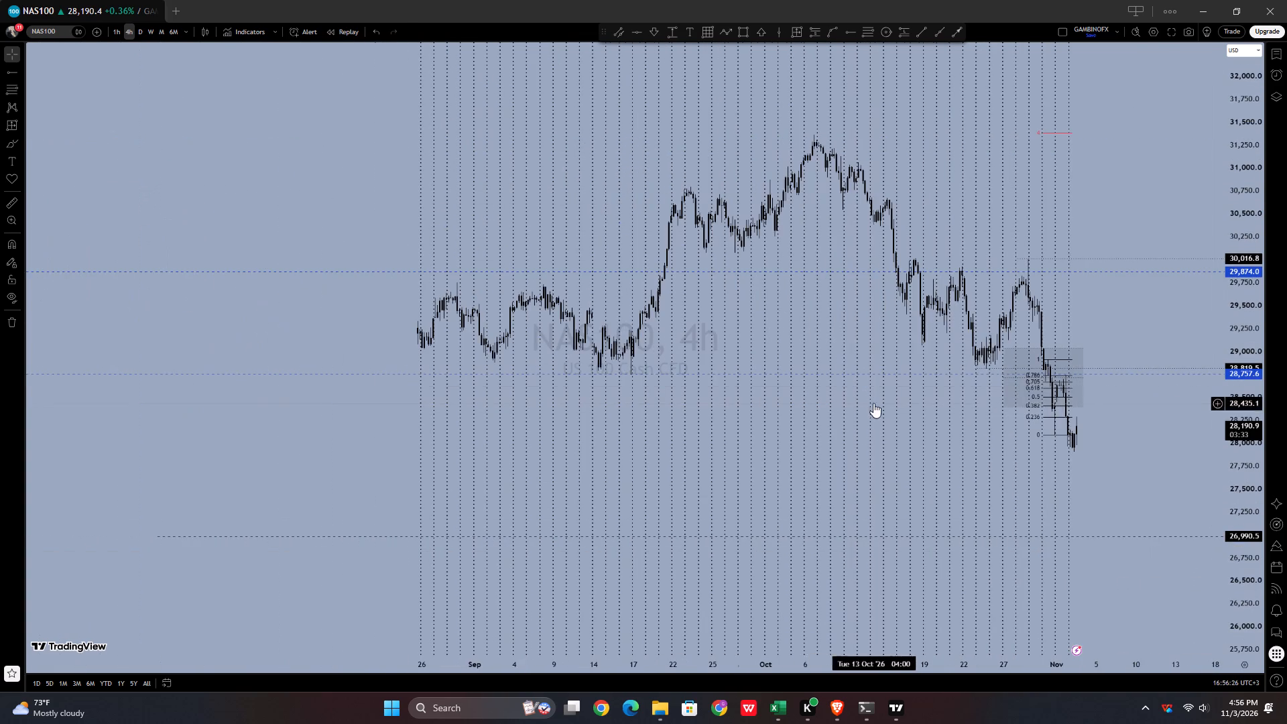
{"action": "left_click", "coordinate": [135, 34]}
{"action": "left_click", "coordinate": [142, 36]}
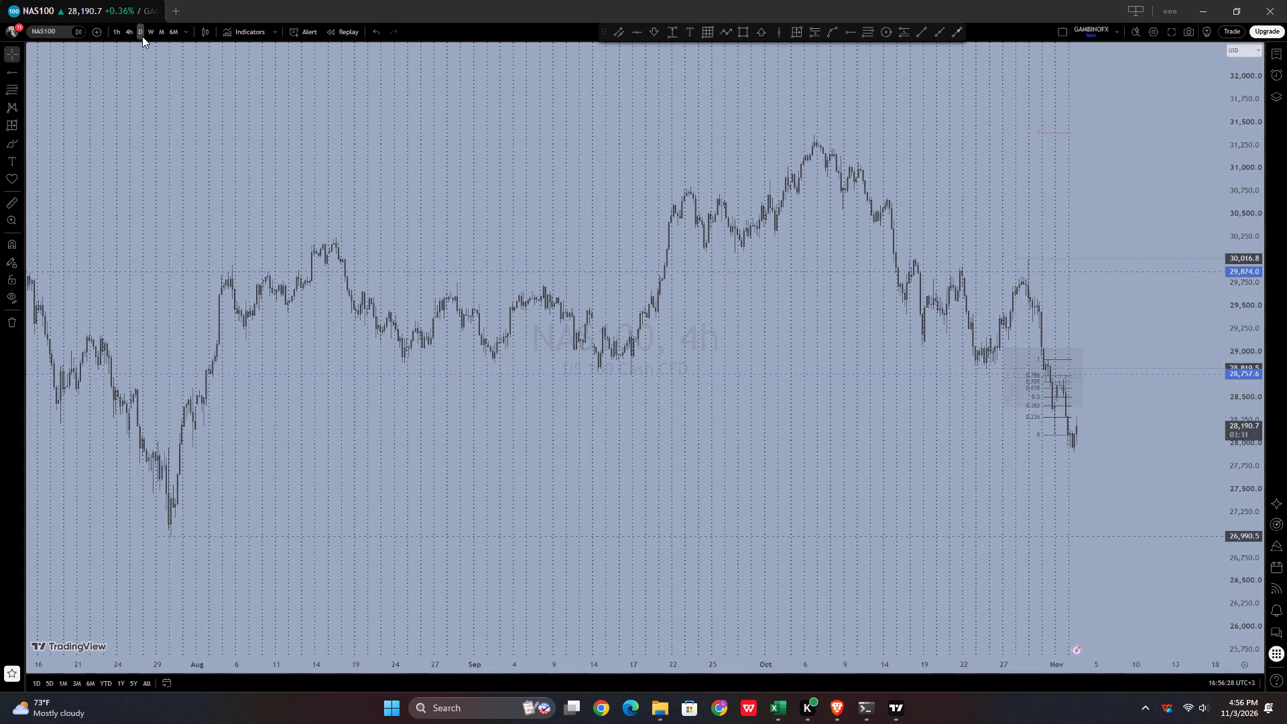
{"action": "left_click_drag", "start_coordinate": [1239, 330], "coordinate": [1219, 499]}
{"action": "scroll", "coordinate": [1001, 501], "scroll_direction": "up", "scroll_amount": 5}
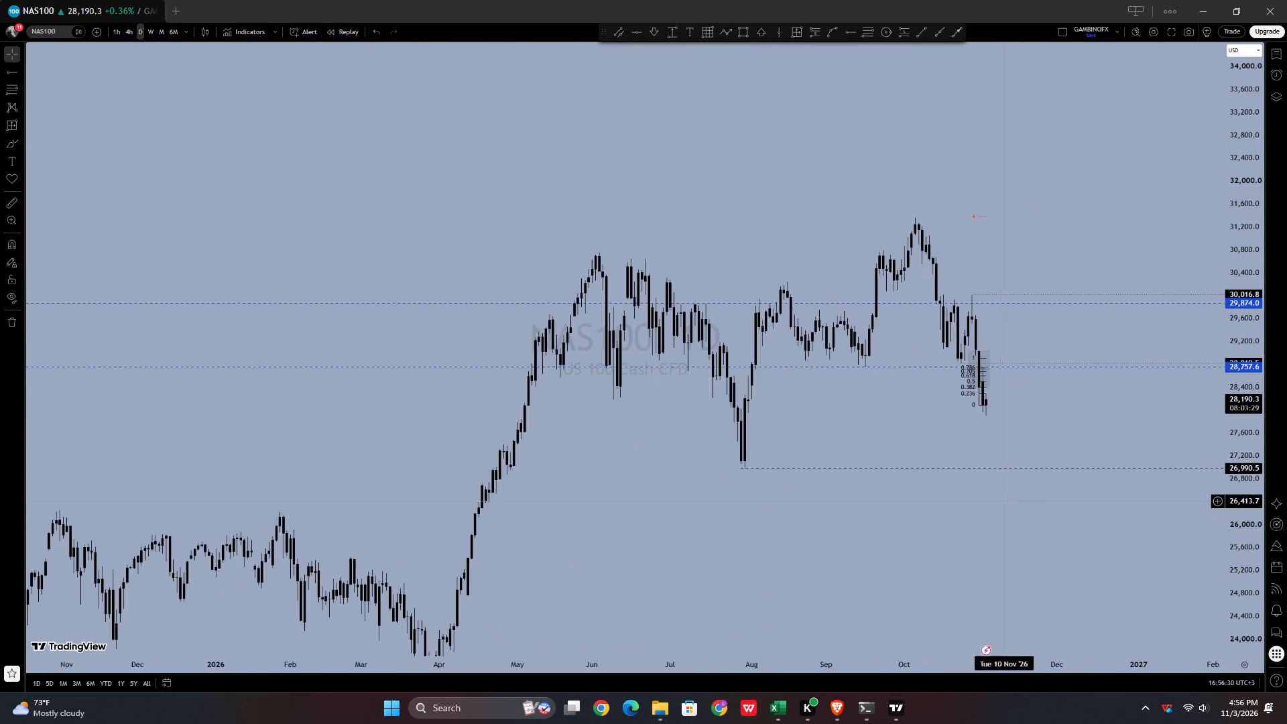
{"action": "scroll", "coordinate": [1003, 501], "scroll_direction": "up", "scroll_amount": 4}
{"action": "left_click_drag", "start_coordinate": [1256, 594], "coordinate": [1203, 404]}
{"action": "scroll", "coordinate": [902, 497], "scroll_direction": "up", "scroll_amount": 1}
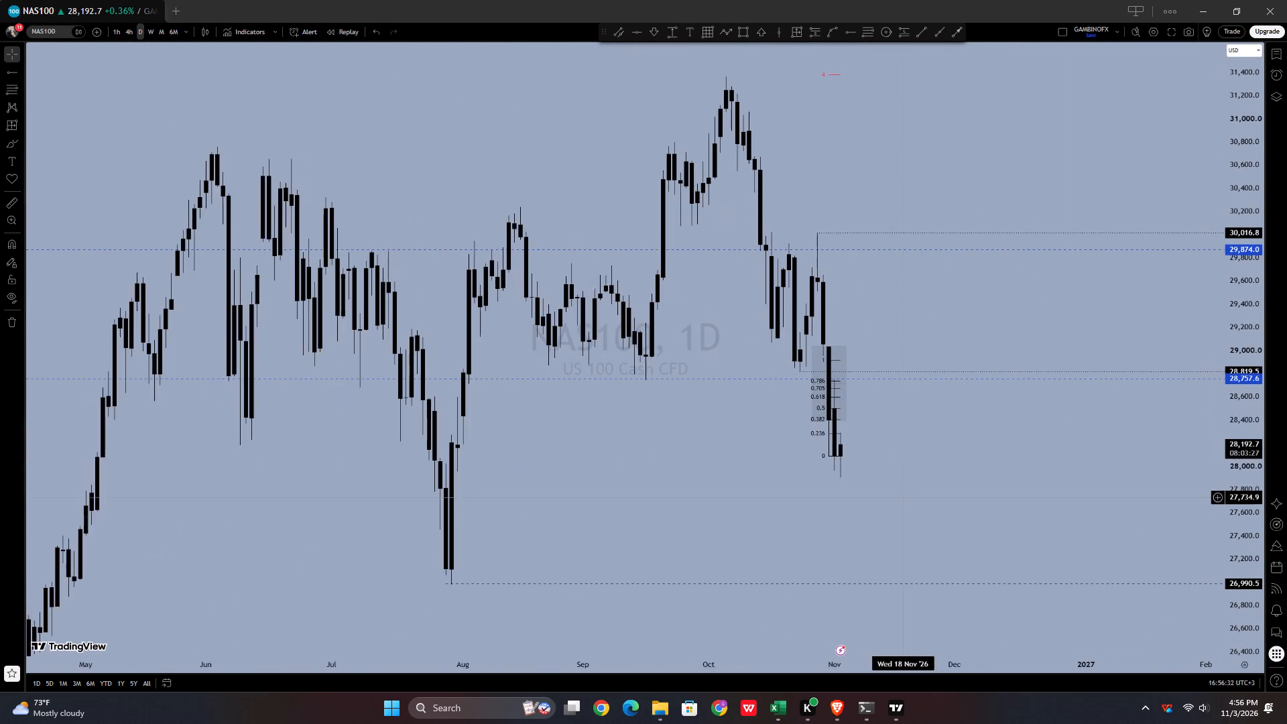
Delete the old Fibonacci retracement from the latest decline on the NAS100 chart.
{"action": "left_click_drag", "start_coordinate": [892, 503], "coordinate": [1125, 515]}
{"action": "left_click", "coordinate": [1069, 465]}
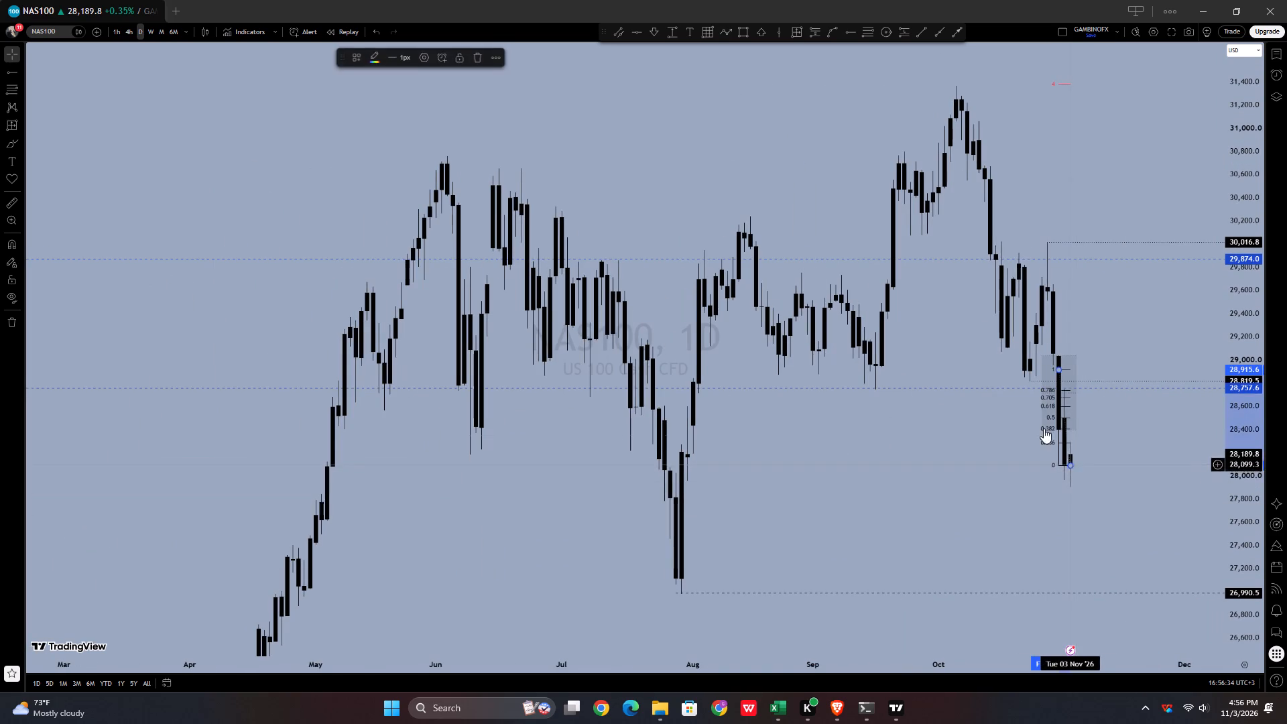
{"action": "left_click", "coordinate": [476, 59]}
Examine the NAS100 decline on the daily and 4-hour timeframes against the marked levels and rectangle zone.
{"action": "scroll", "coordinate": [760, 437], "scroll_direction": "up", "scroll_amount": 3}
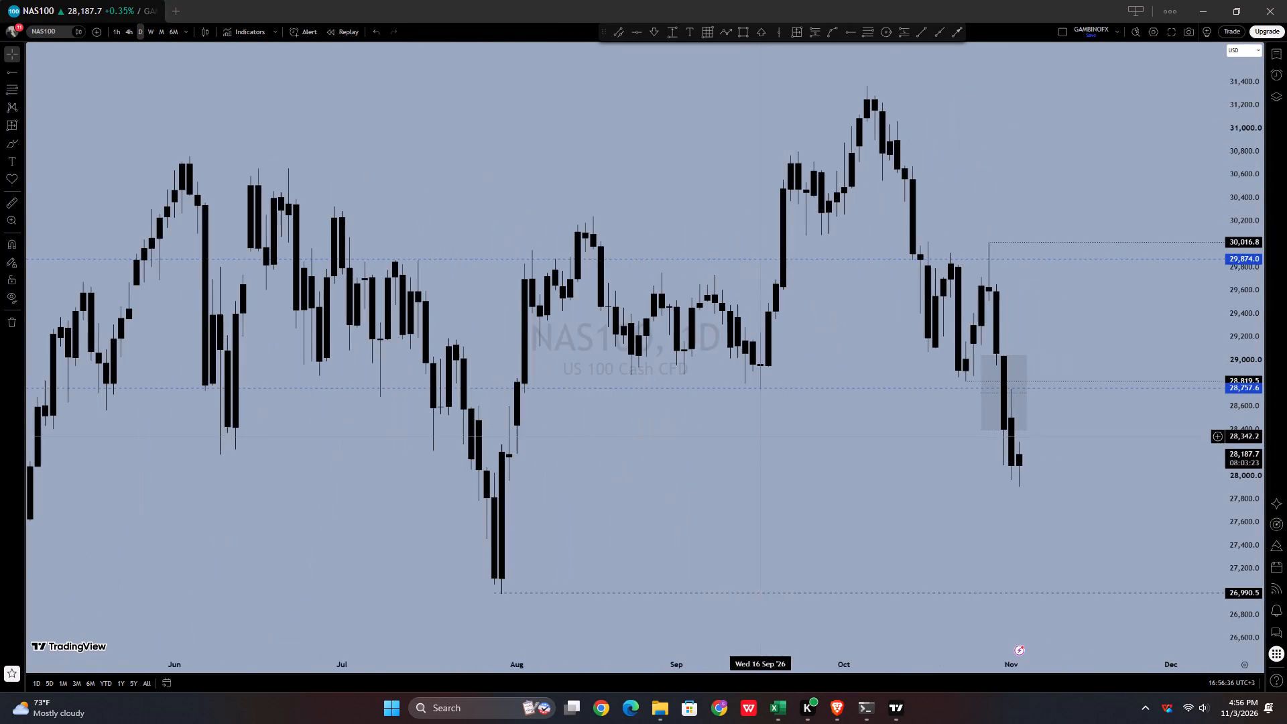
{"action": "scroll", "coordinate": [873, 520], "scroll_direction": "down", "scroll_amount": 2}
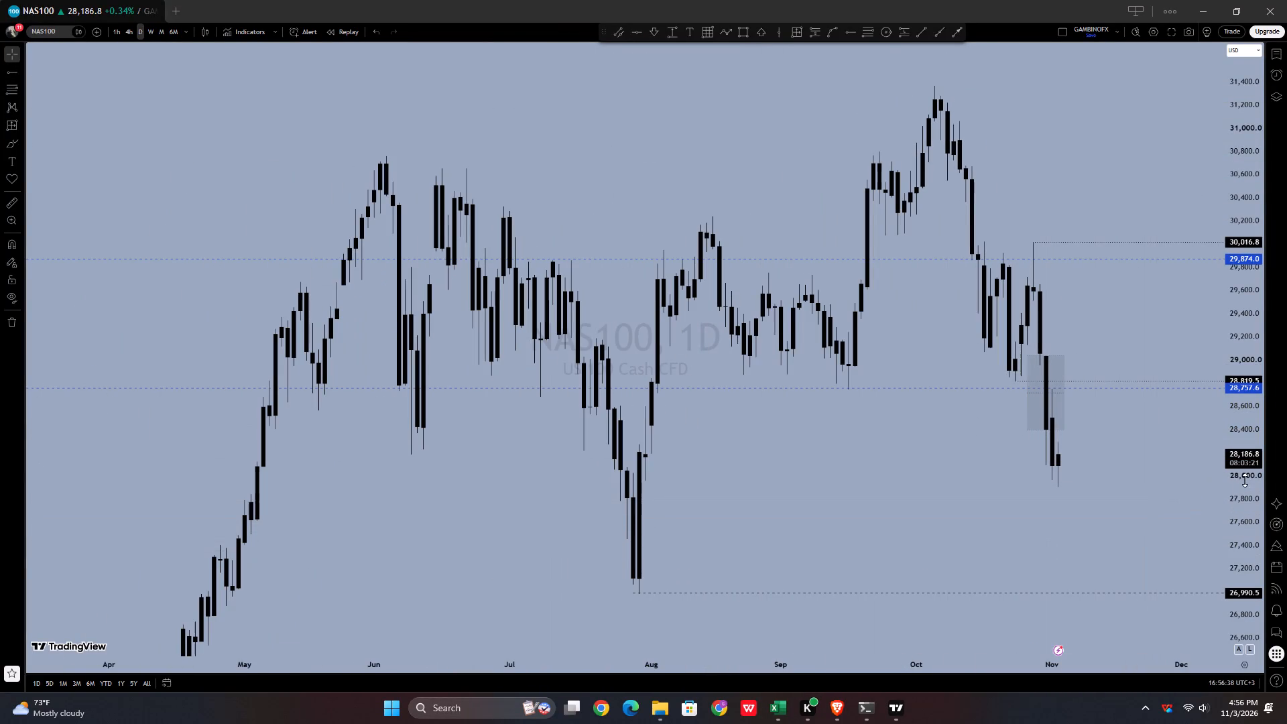
{"action": "left_click_drag", "start_coordinate": [1247, 479], "coordinate": [1250, 503]}
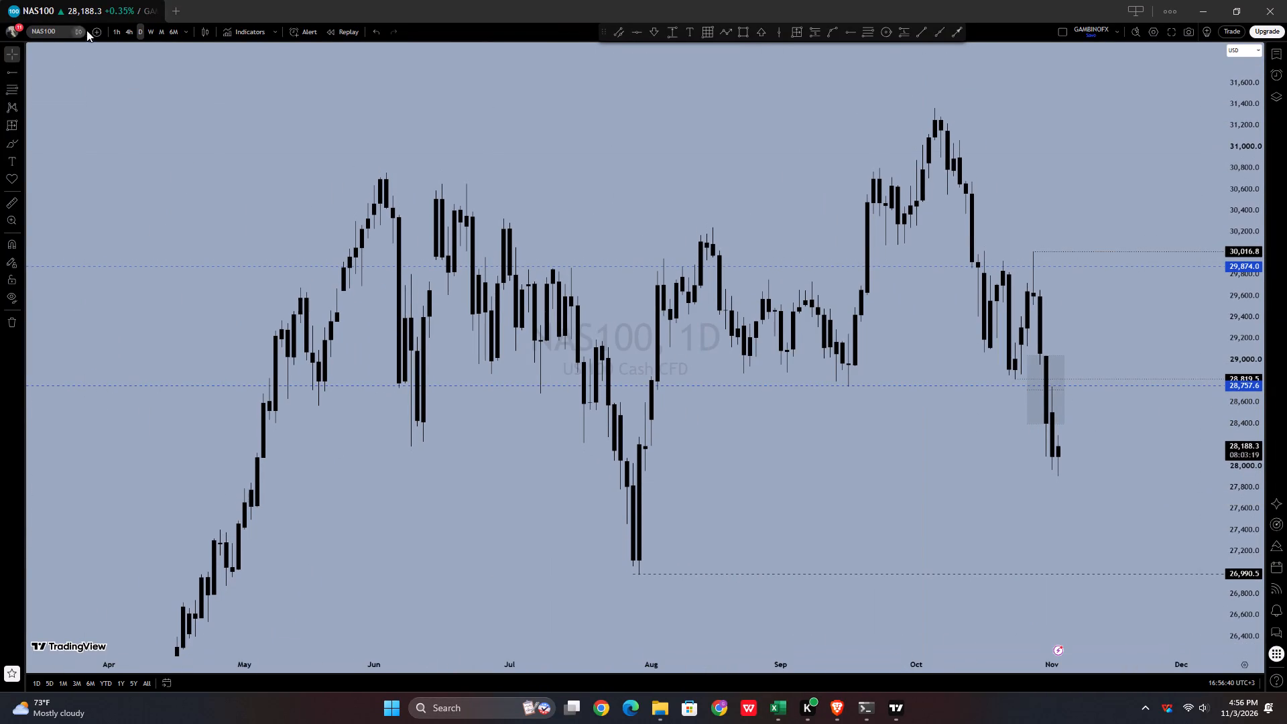
{"action": "left_click", "coordinate": [127, 34]}
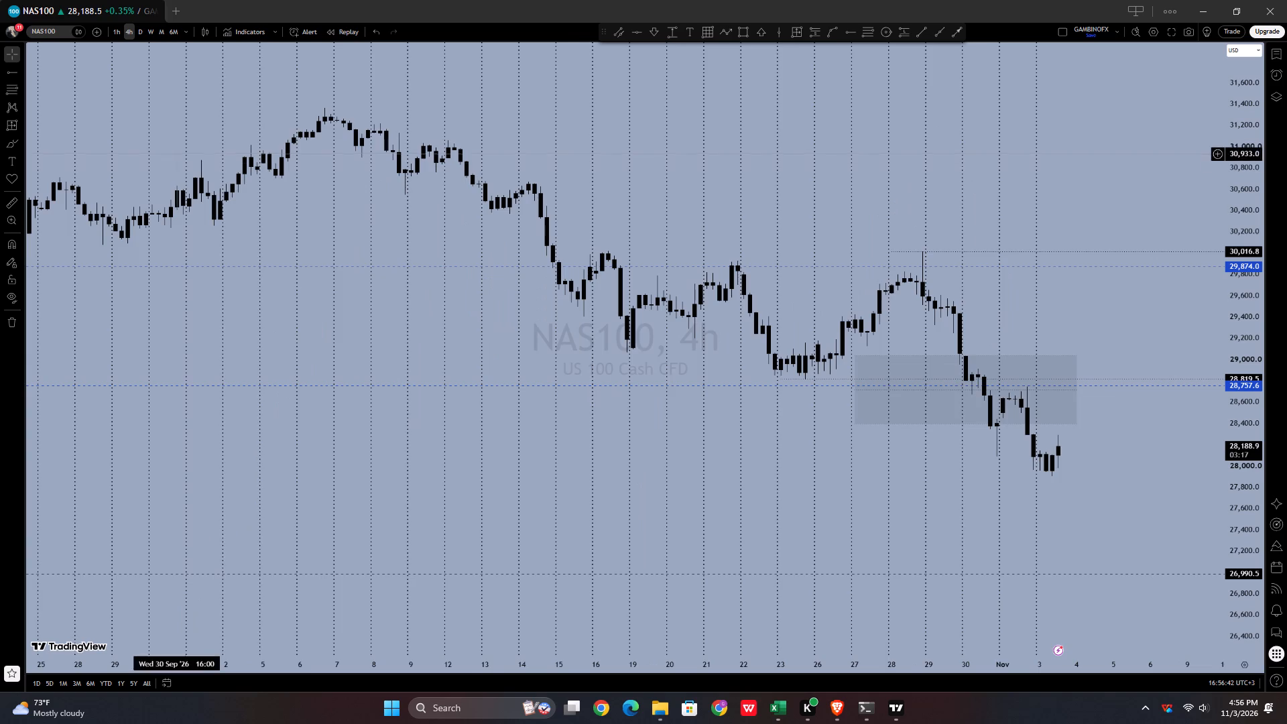
{"action": "scroll", "coordinate": [252, 237], "scroll_direction": "down", "scroll_amount": 5}
{"action": "scroll", "coordinate": [505, 325], "scroll_direction": "down", "scroll_amount": 2}
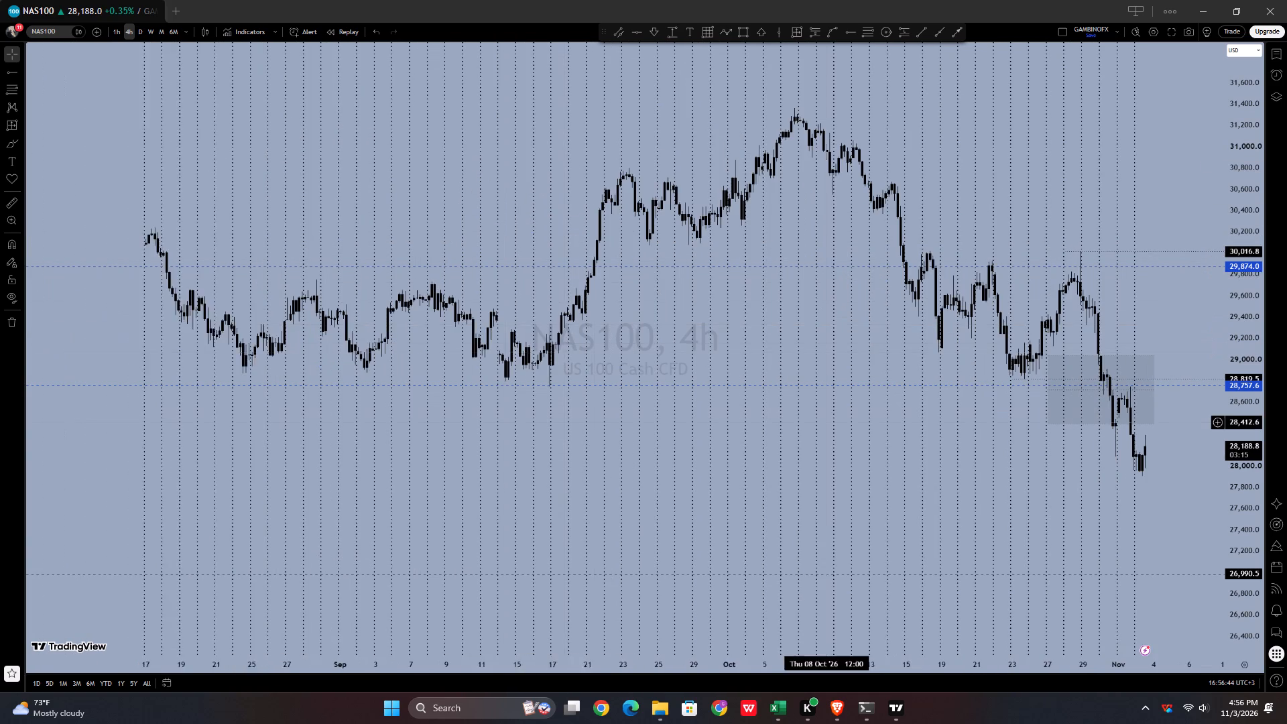
{"action": "scroll", "coordinate": [830, 424], "scroll_direction": "down", "scroll_amount": 3}
On the daily timeframe, draw a horizontal ray from the 2 Nov candle's low at about 27,958.7.
{"action": "left_click", "coordinate": [137, 35]}
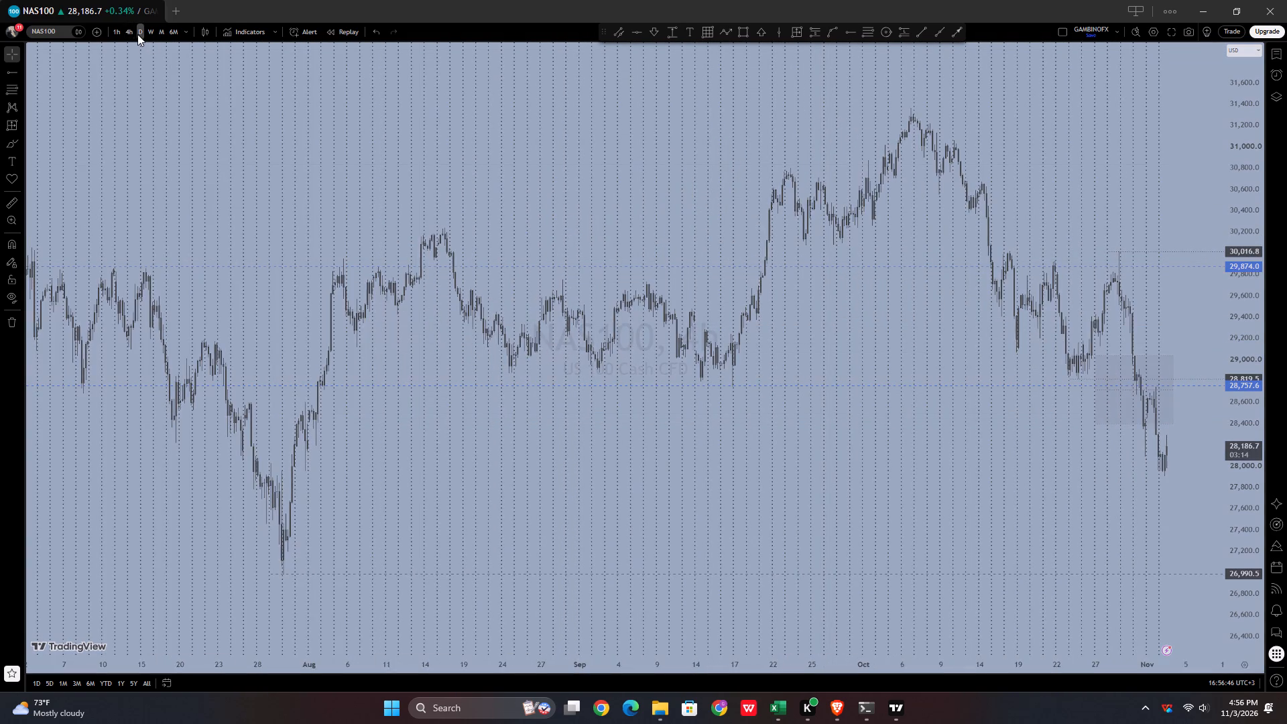
{"action": "scroll", "coordinate": [1008, 485], "scroll_direction": "up", "scroll_amount": 14}
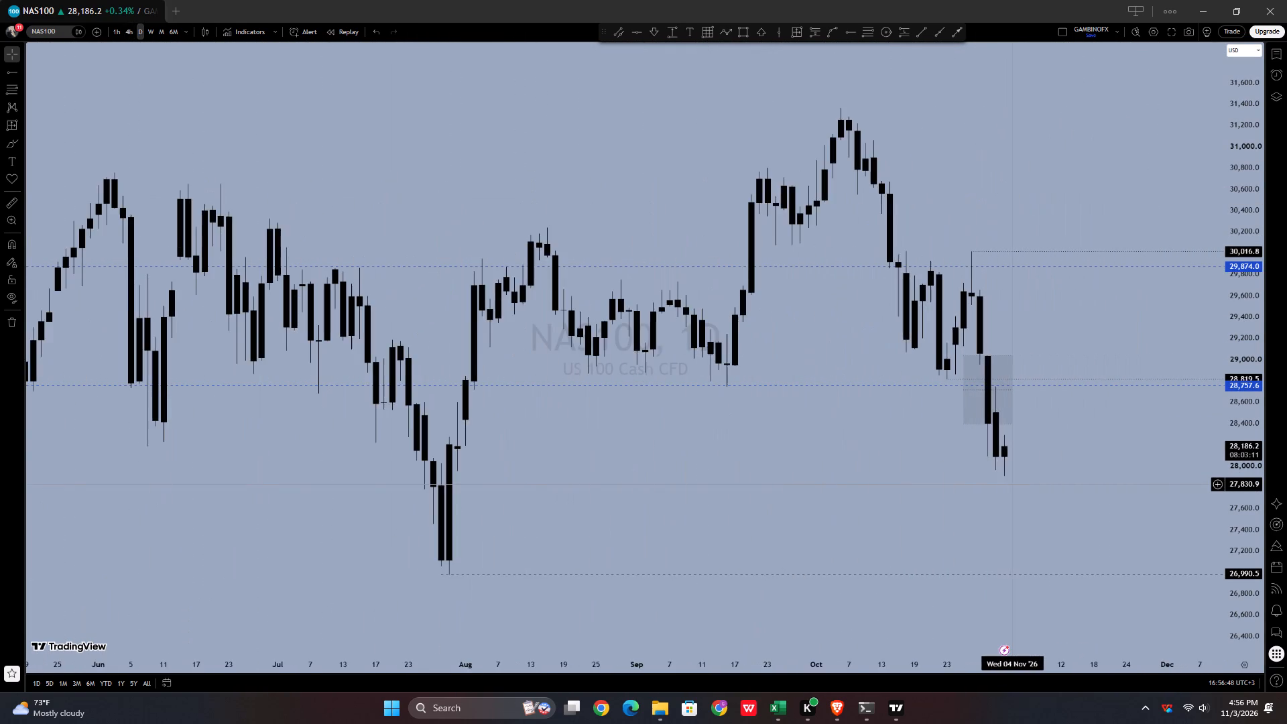
{"action": "scroll", "coordinate": [1009, 485], "scroll_direction": "down", "scroll_amount": 1}
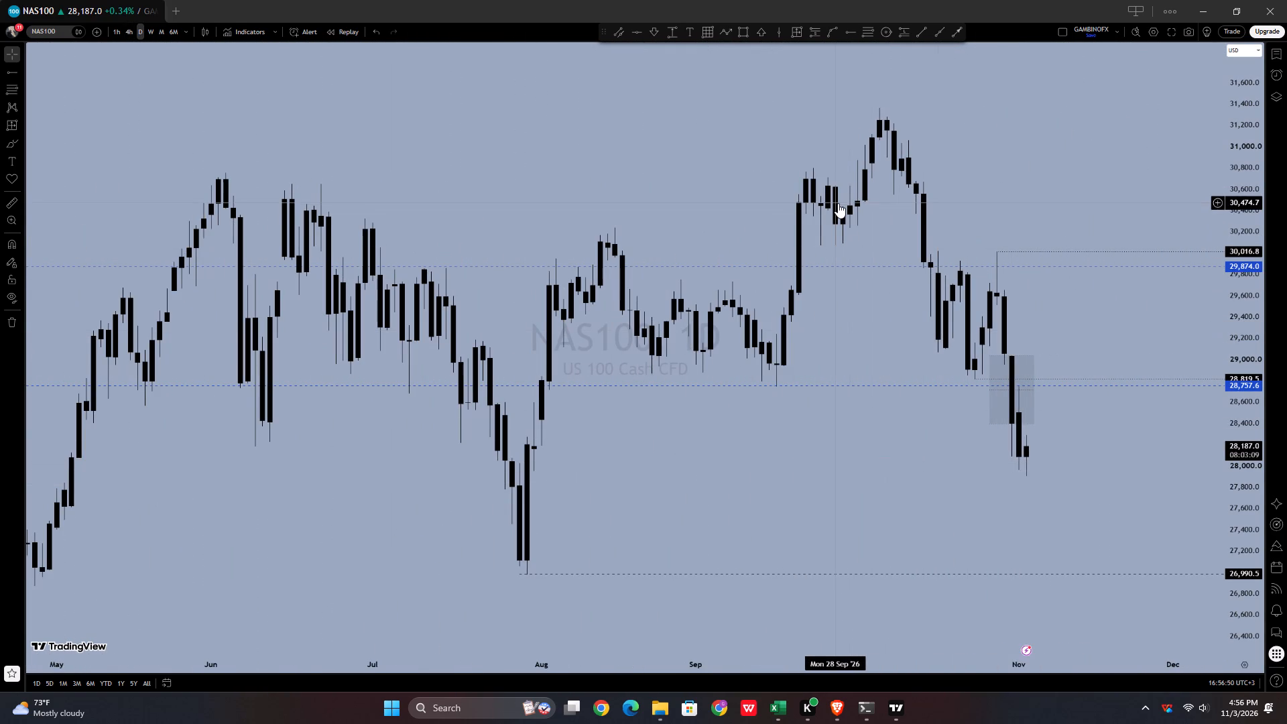
{"action": "left_click", "coordinate": [851, 40]}
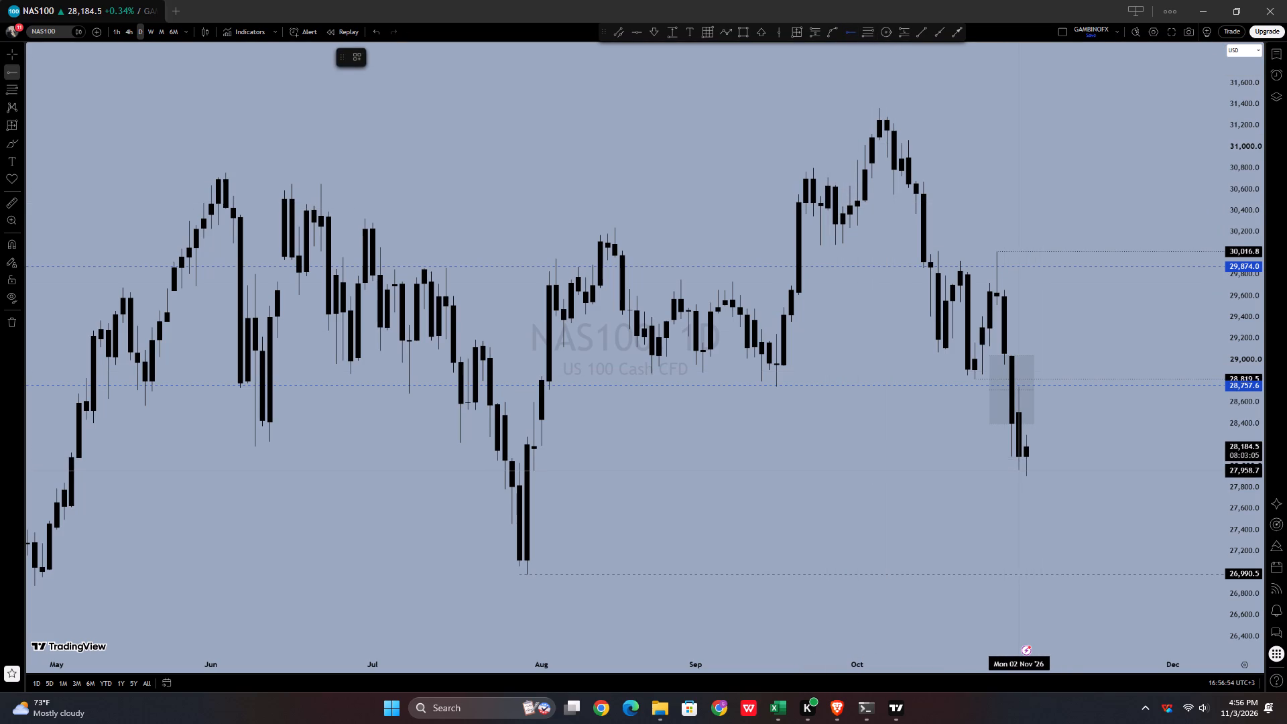
{"action": "left_click", "coordinate": [1020, 471]}
{"action": "left_click", "coordinate": [1019, 487]}
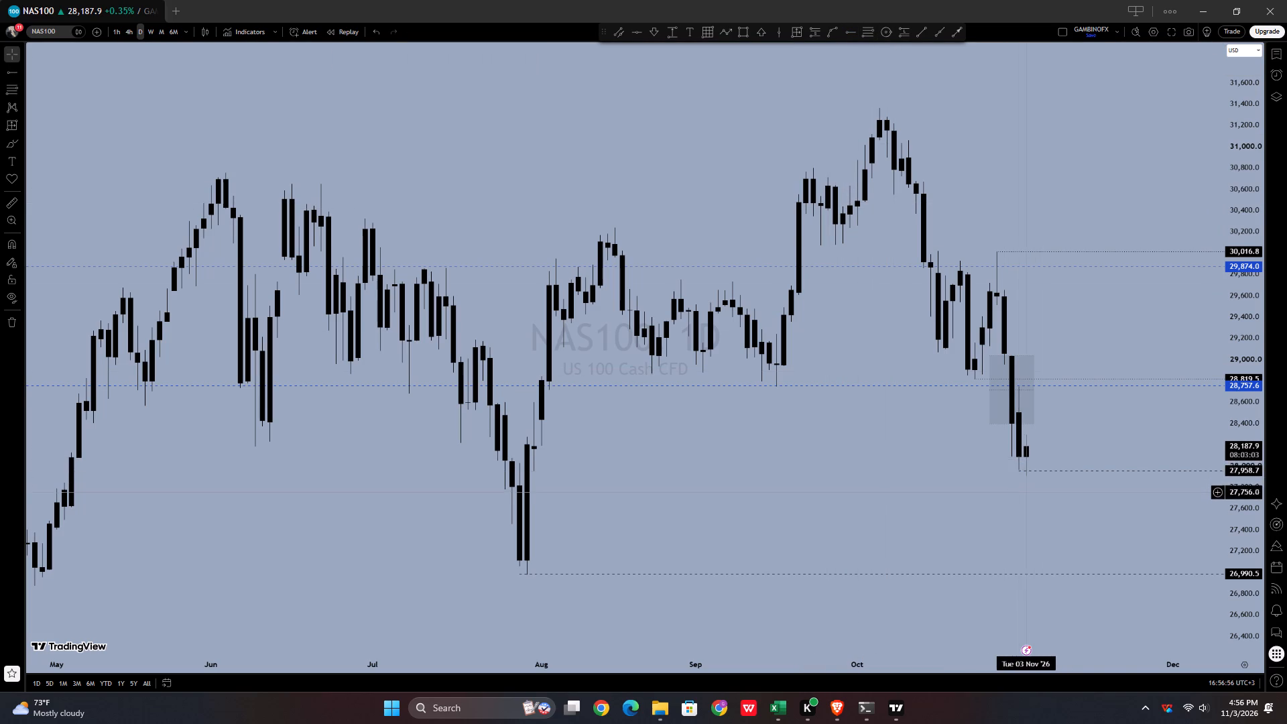
Examine the latest NAS100 decline on the daily timeframe against the marked levels and the earlier swing low.
{"action": "scroll", "coordinate": [1032, 498], "scroll_direction": "up", "scroll_amount": 5}
{"action": "left_click_drag", "start_coordinate": [1030, 511], "coordinate": [1038, 532]}
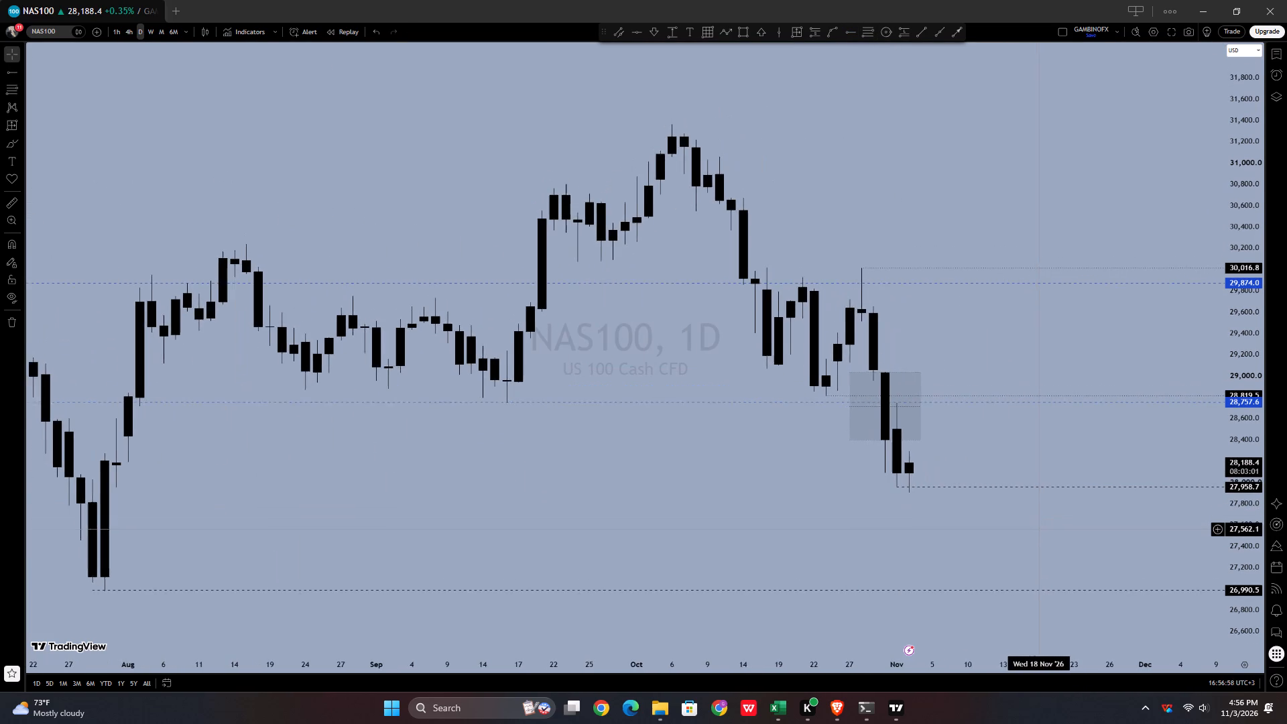
{"action": "left_click_drag", "start_coordinate": [1038, 532], "coordinate": [1042, 543]}
{"action": "scroll", "coordinate": [1039, 547], "scroll_direction": "down", "scroll_amount": 2}
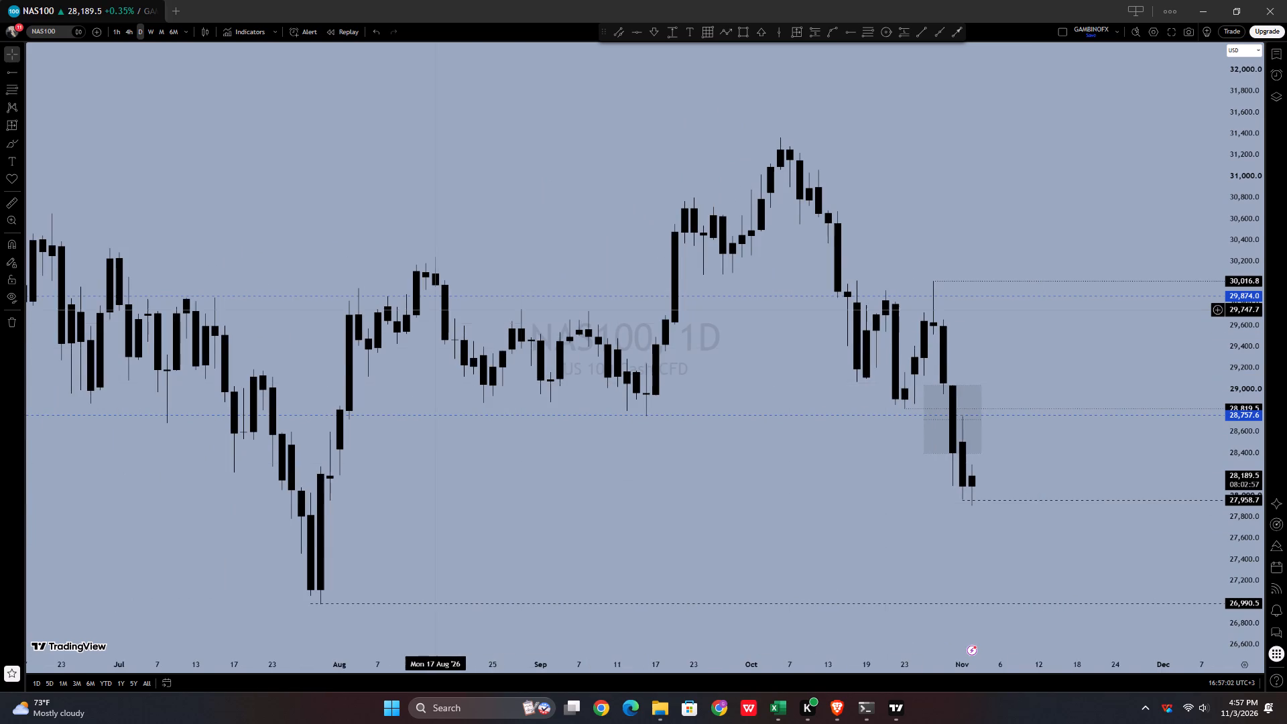
{"action": "scroll", "coordinate": [439, 310], "scroll_direction": "down", "scroll_amount": 3}
{"action": "scroll", "coordinate": [439, 310], "scroll_direction": "up", "scroll_amount": 2}
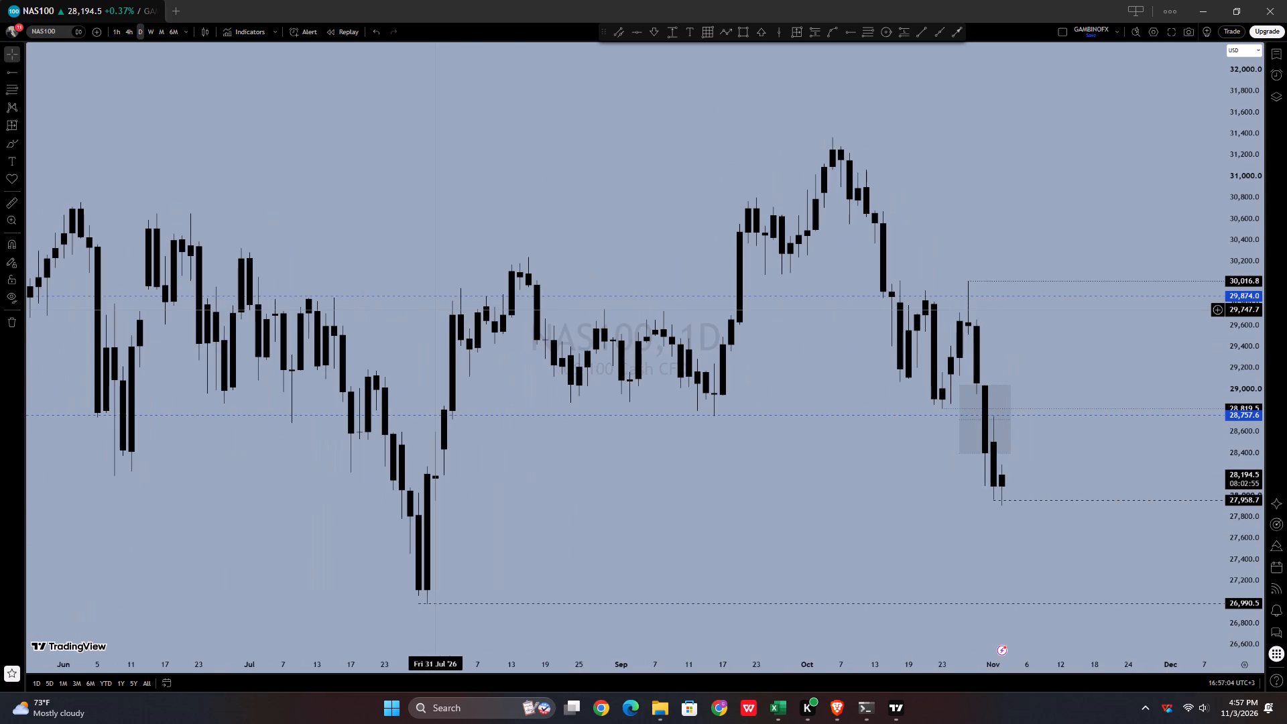
Examine NAS100 on the 1-hour timeframe, focusing on the rectangle zone and the price action around the 27,958.7 level.
{"action": "left_click", "coordinate": [119, 27]}
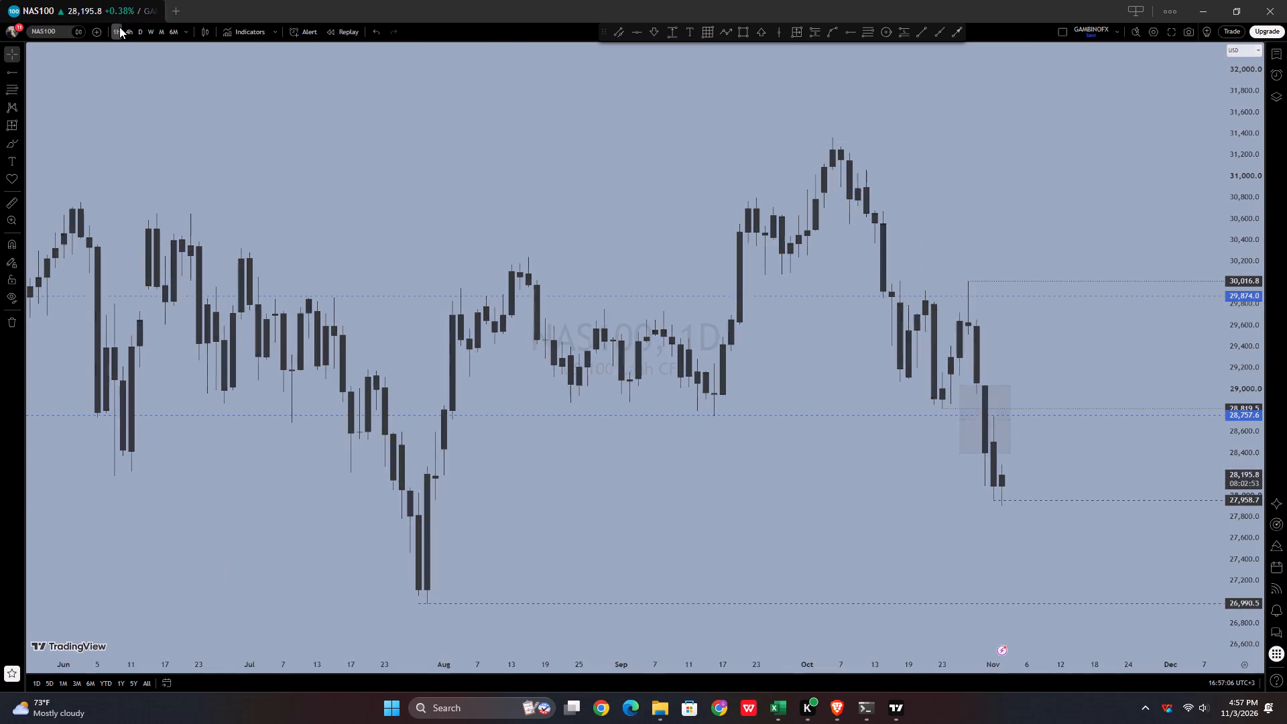
{"action": "scroll", "coordinate": [229, 238], "scroll_direction": "down", "scroll_amount": 7}
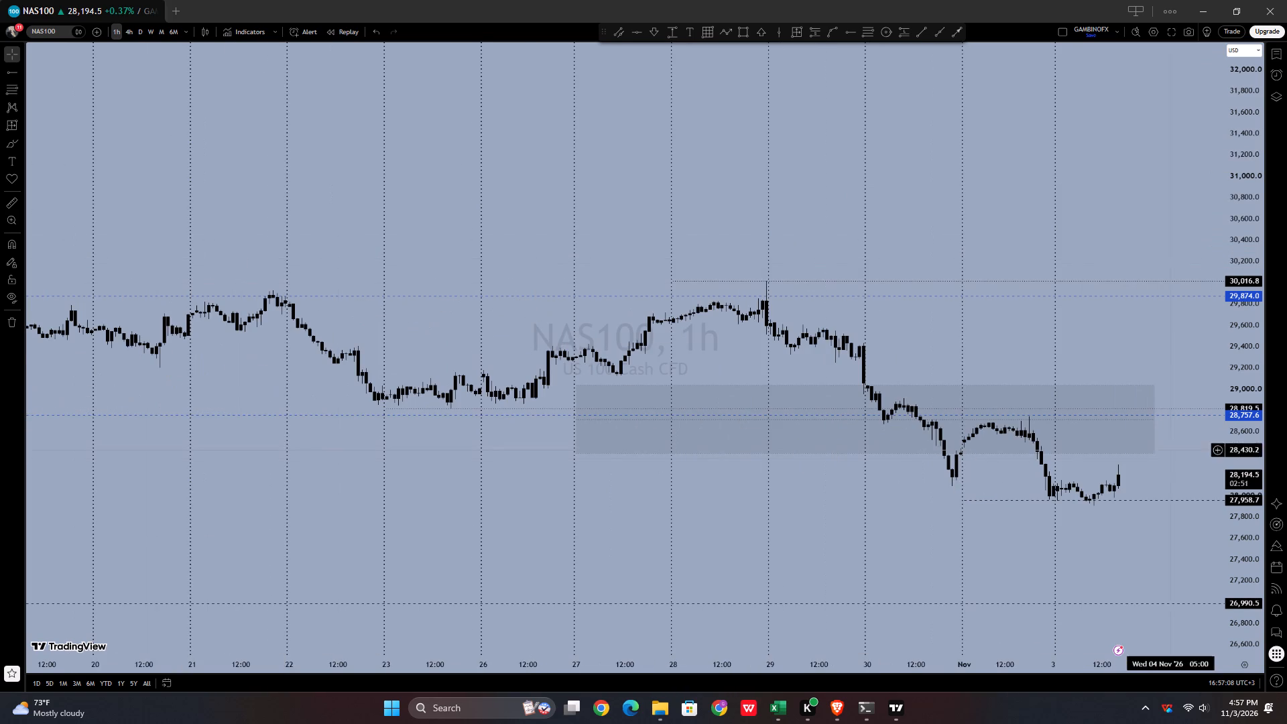
{"action": "left_click_drag", "start_coordinate": [1239, 589], "coordinate": [1213, 470]}
{"action": "left_click_drag", "start_coordinate": [1207, 511], "coordinate": [1040, 288]}
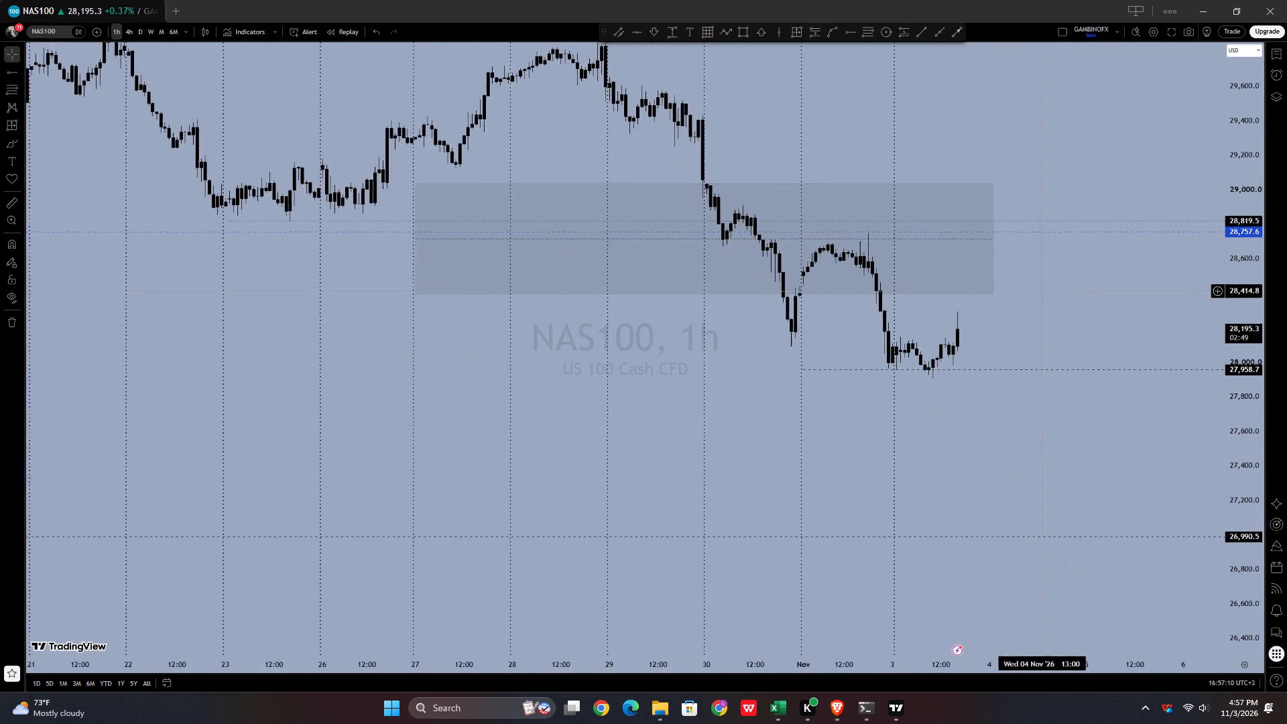
{"action": "left_click_drag", "start_coordinate": [1040, 288], "coordinate": [1039, 288]}
{"action": "scroll", "coordinate": [1035, 286], "scroll_direction": "down", "scroll_amount": 3}
{"action": "left_click_drag", "start_coordinate": [1117, 308], "coordinate": [1102, 380]}
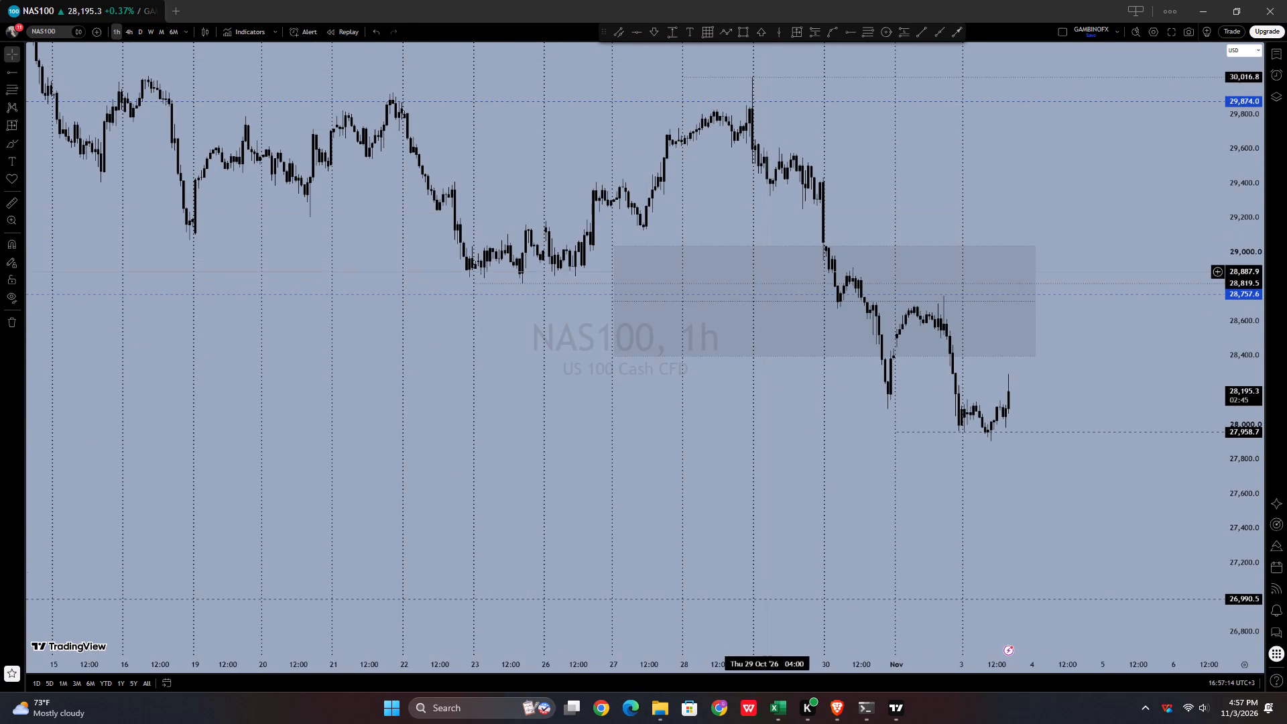
{"action": "scroll", "coordinate": [782, 344], "scroll_direction": "up", "scroll_amount": 1}
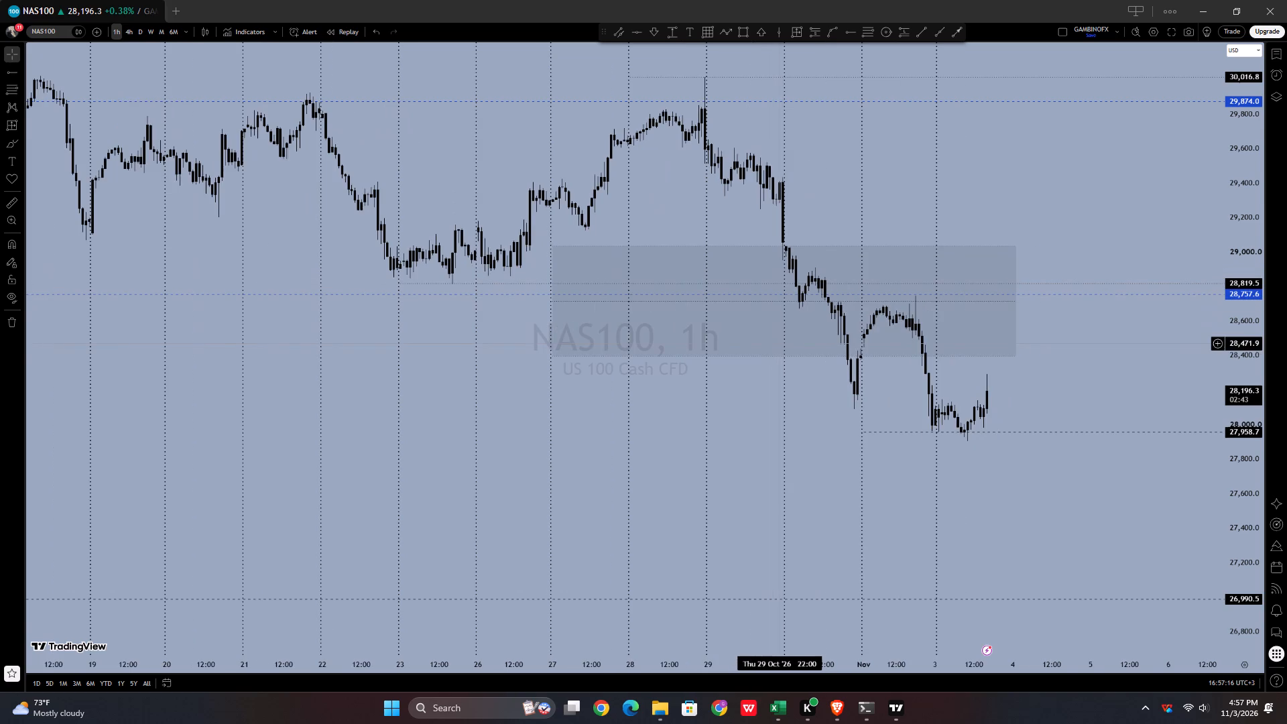
{"action": "left_click_drag", "start_coordinate": [814, 374], "coordinate": [812, 424]}
{"action": "scroll", "coordinate": [812, 424], "scroll_direction": "up", "scroll_amount": 4}
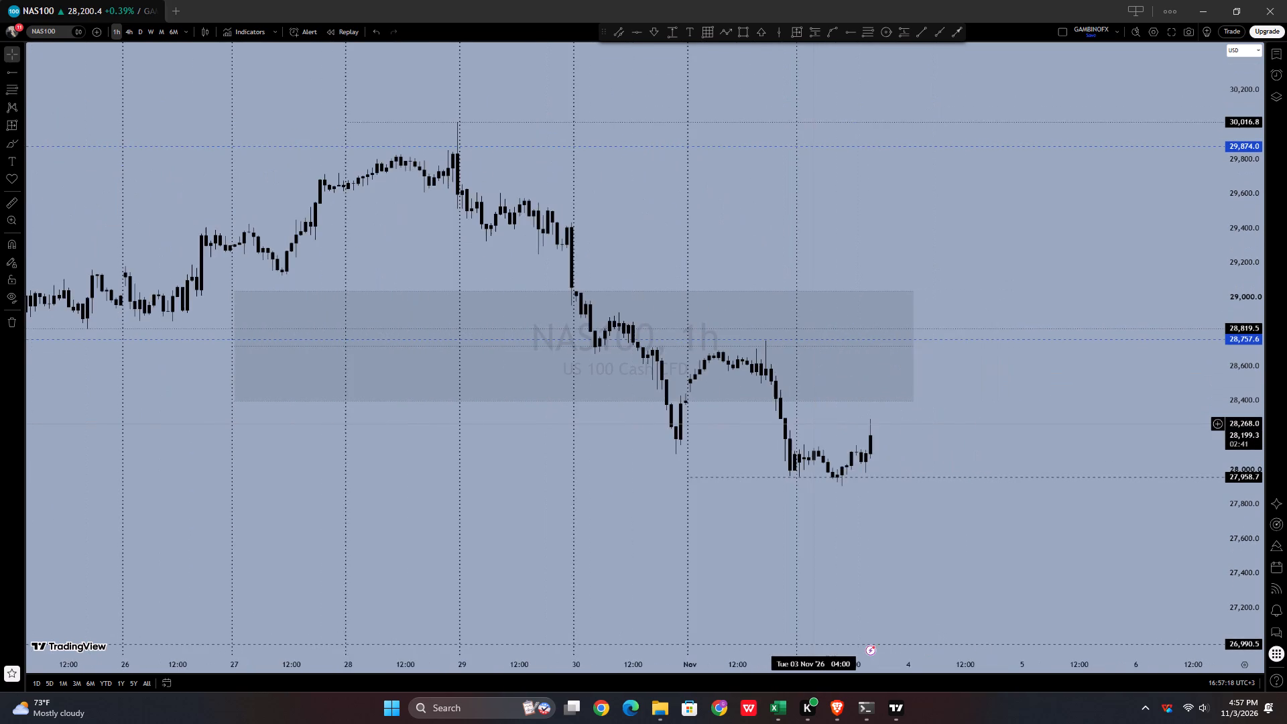
{"action": "scroll", "coordinate": [811, 424], "scroll_direction": "down", "scroll_amount": 1}
{"action": "left_click_drag", "start_coordinate": [1233, 581], "coordinate": [1215, 469]}
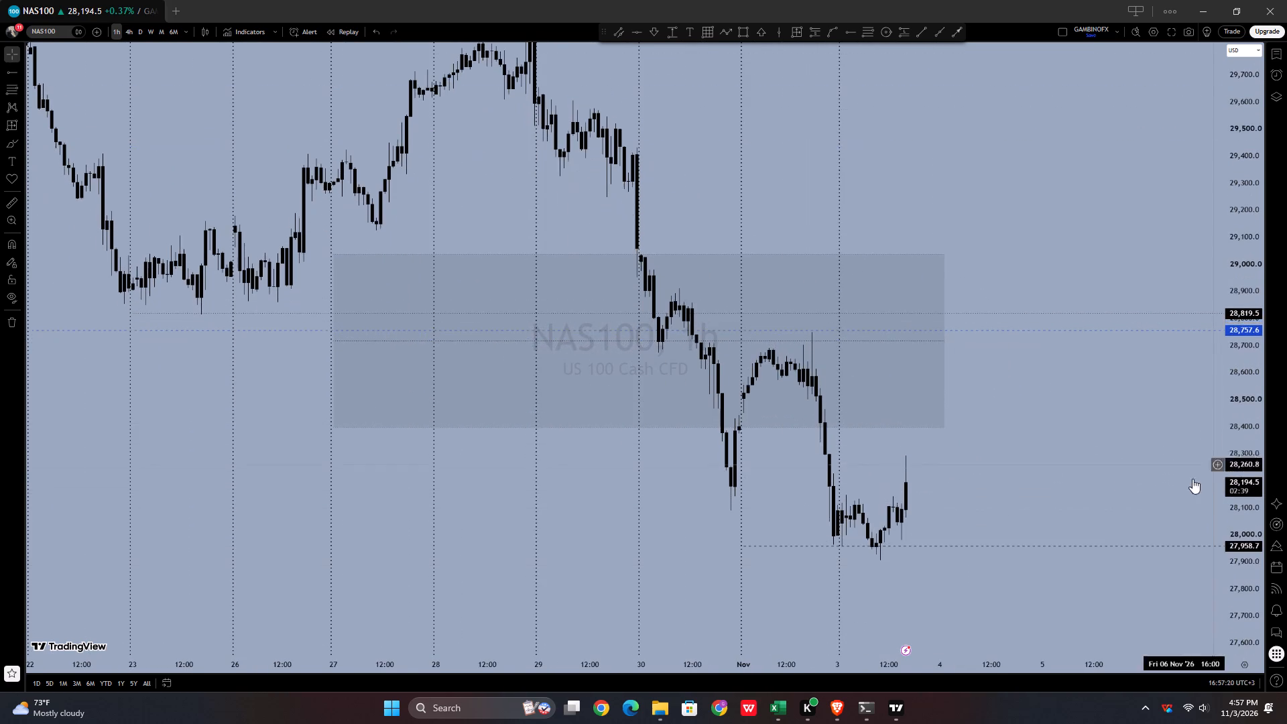
{"action": "left_click_drag", "start_coordinate": [1145, 491], "coordinate": [1144, 369]}
{"action": "scroll", "coordinate": [1138, 365], "scroll_direction": "down", "scroll_amount": 3}
{"action": "scroll", "coordinate": [1142, 367], "scroll_direction": "up", "scroll_amount": 3}
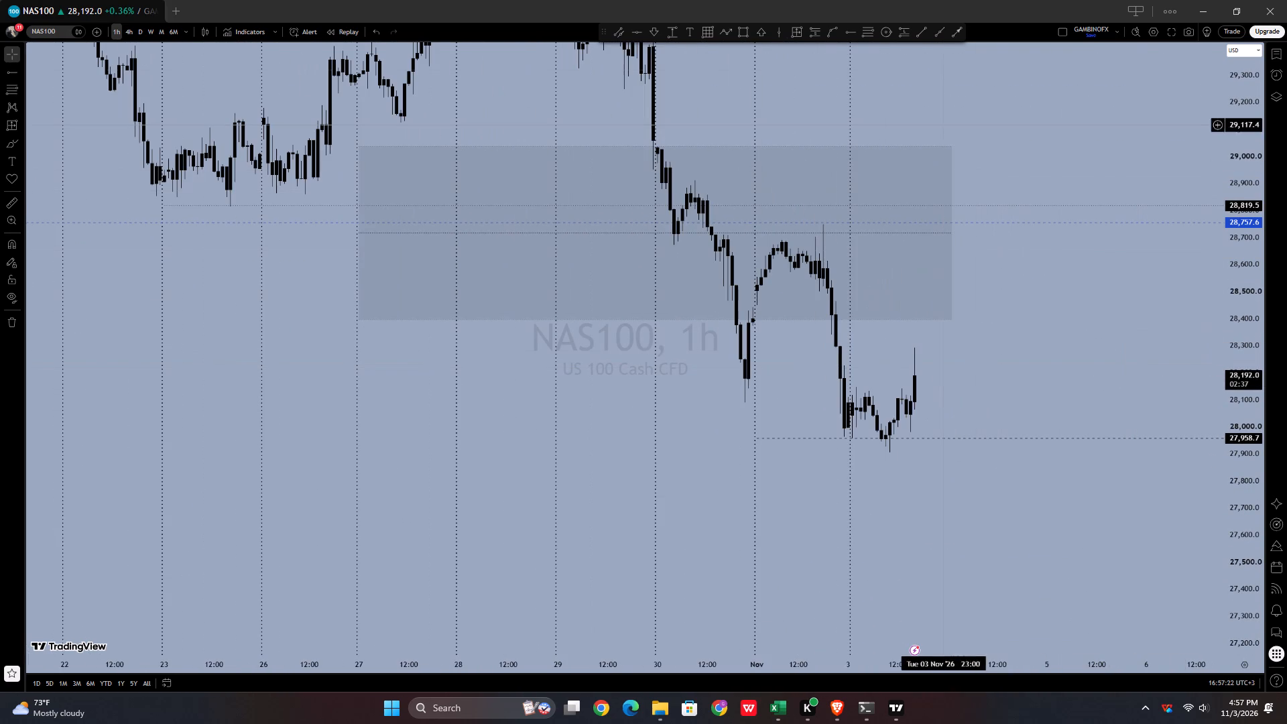
Draw a small Gann box zone over the latest 1-hour NAS100 candles, from about 28,146 down to about 28,030.
{"action": "left_click", "coordinate": [708, 32]}
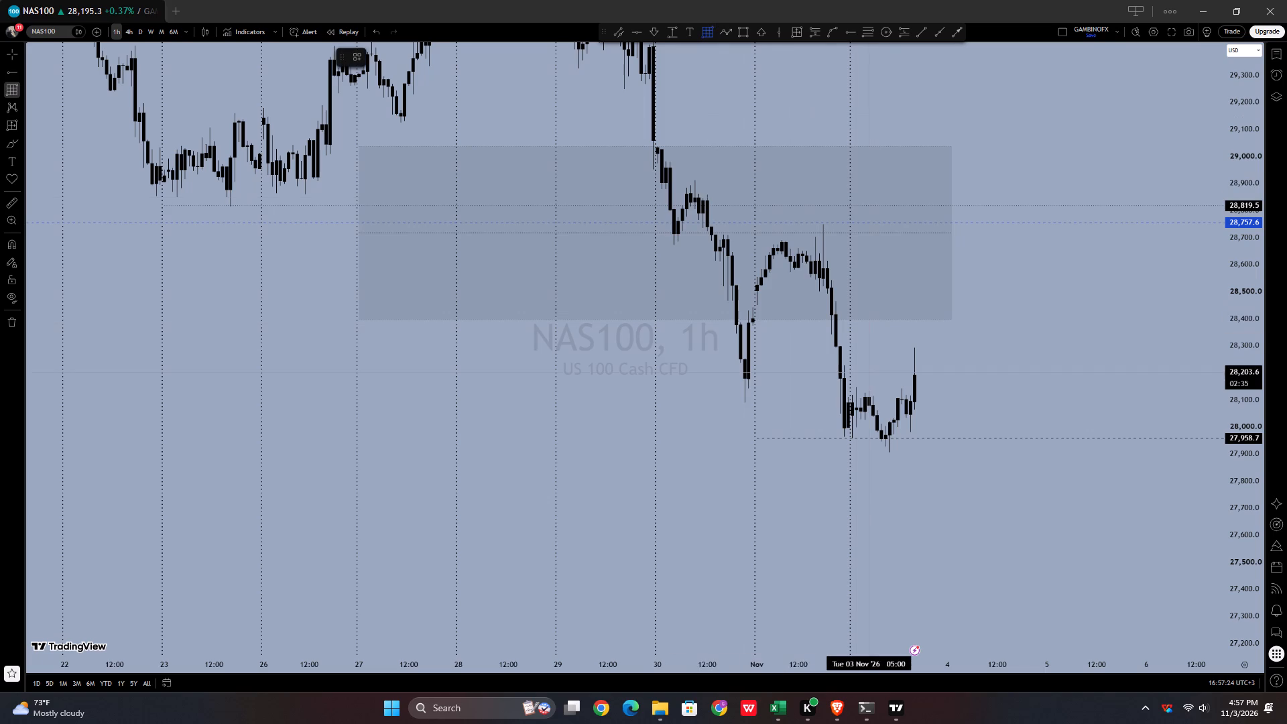
{"action": "left_click_drag", "start_coordinate": [898, 388], "coordinate": [934, 412]}
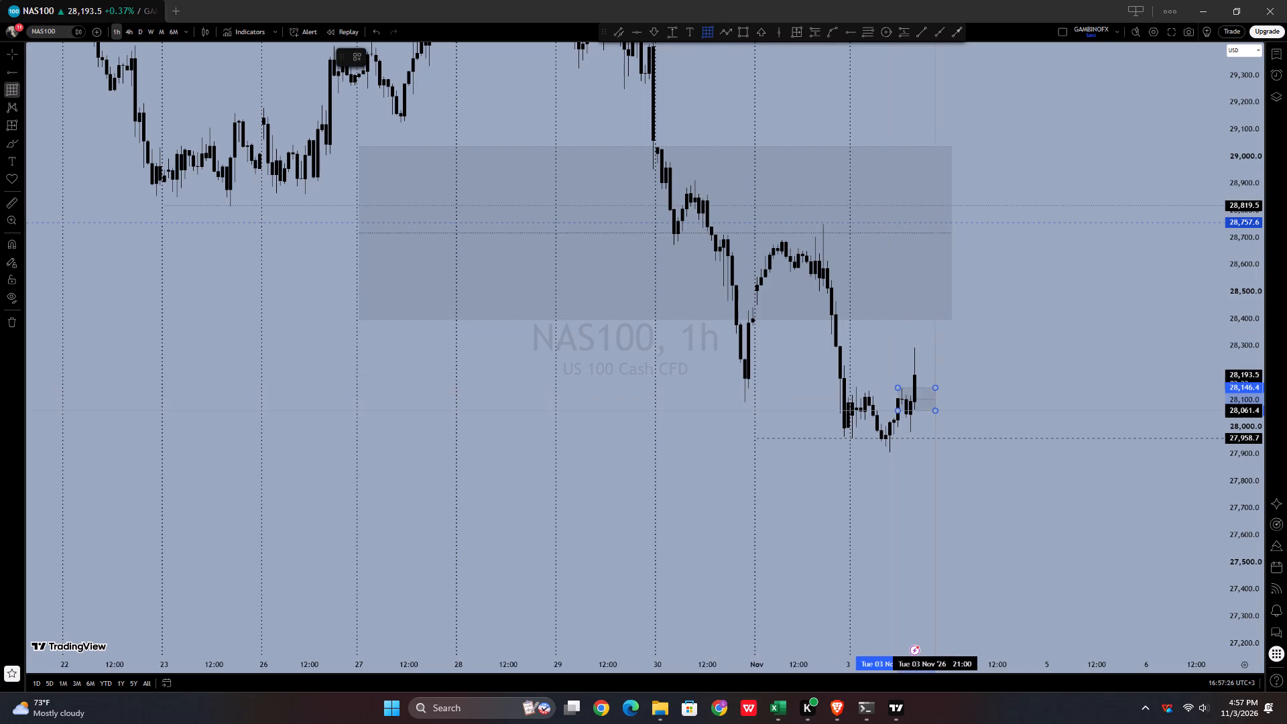
{"action": "left_click_drag", "start_coordinate": [934, 412], "coordinate": [943, 419]}
{"action": "left_click", "coordinate": [943, 419]}
{"action": "left_click", "coordinate": [943, 425]}
{"action": "left_click", "coordinate": [968, 402]}
Measure the price and date range from the new small zone at about 28,094 up to about 28,790, then remove the measurement.
{"action": "scroll", "coordinate": [973, 391], "scroll_direction": "down", "scroll_amount": 1}
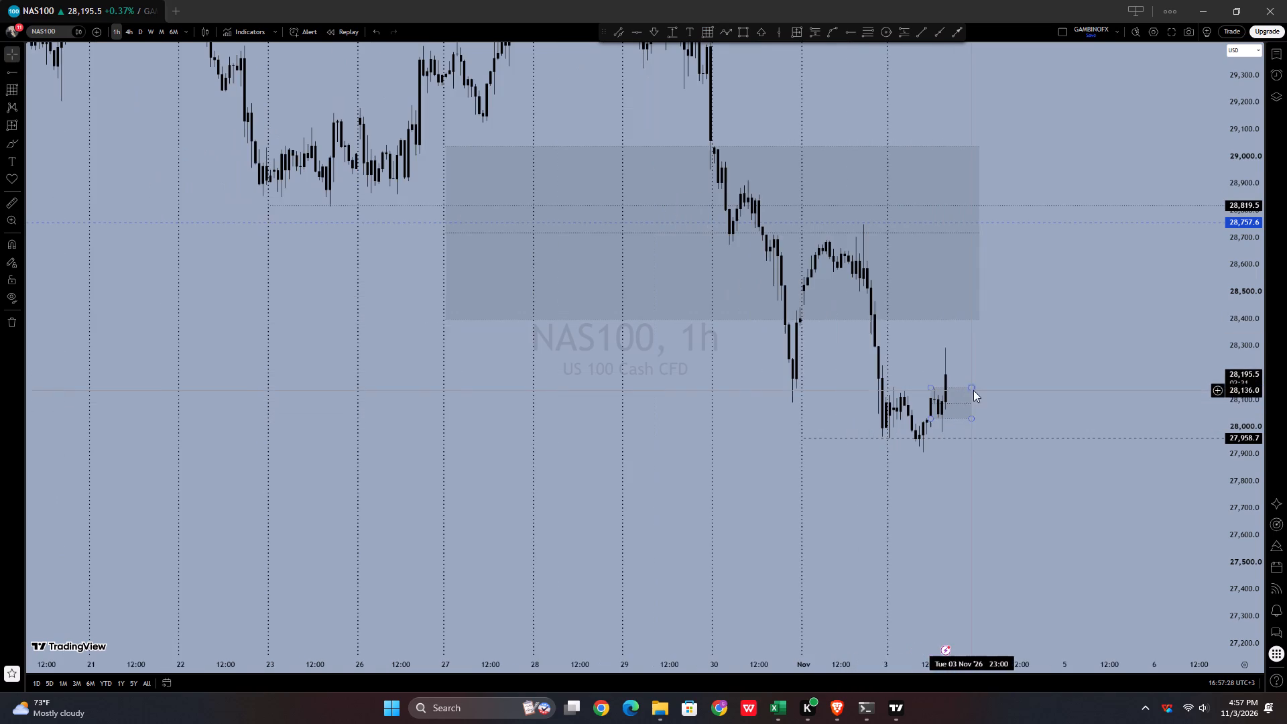
{"action": "left_click", "coordinate": [794, 33]}
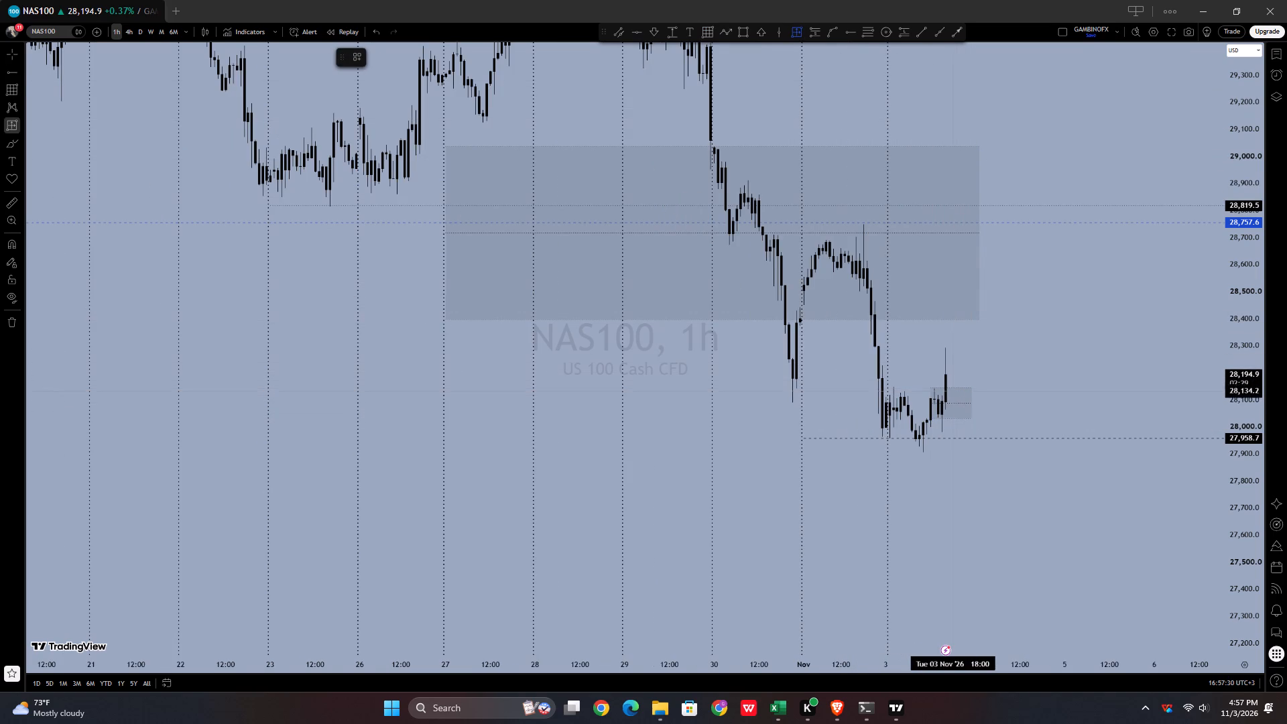
{"action": "left_click_drag", "start_coordinate": [959, 402], "coordinate": [971, 219]}
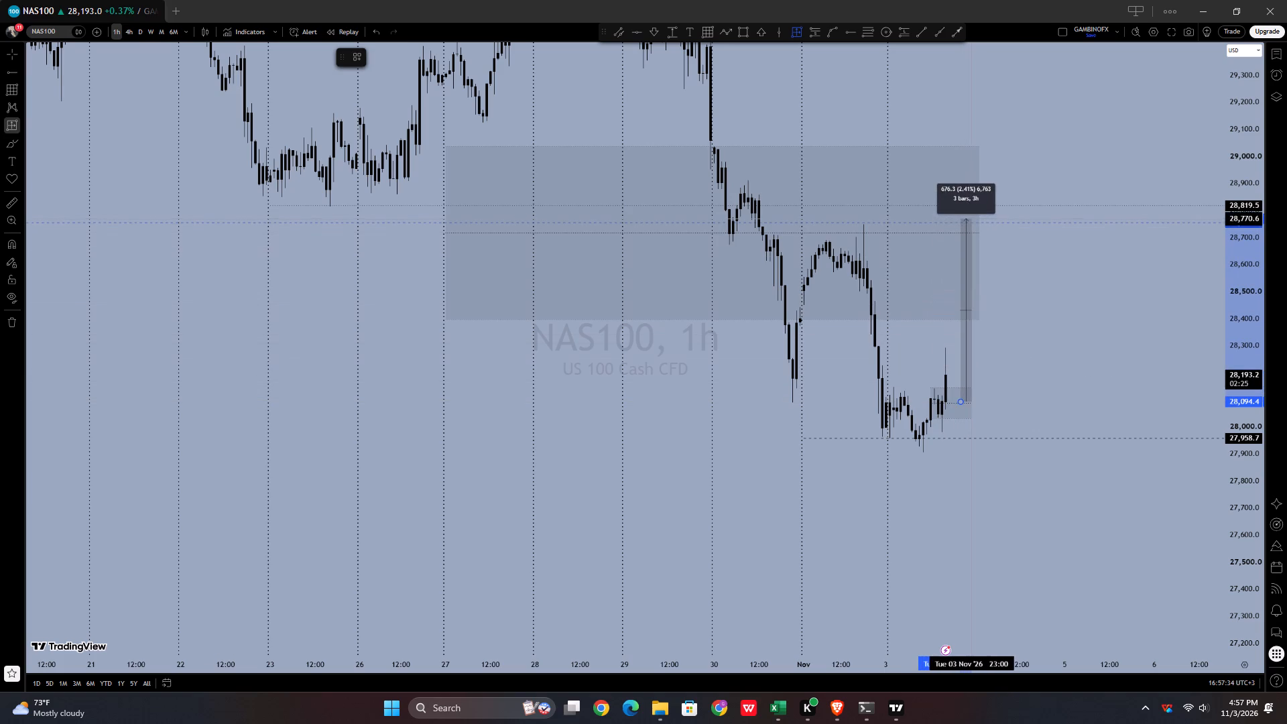
{"action": "left_click_drag", "start_coordinate": [971, 219], "coordinate": [981, 213]}
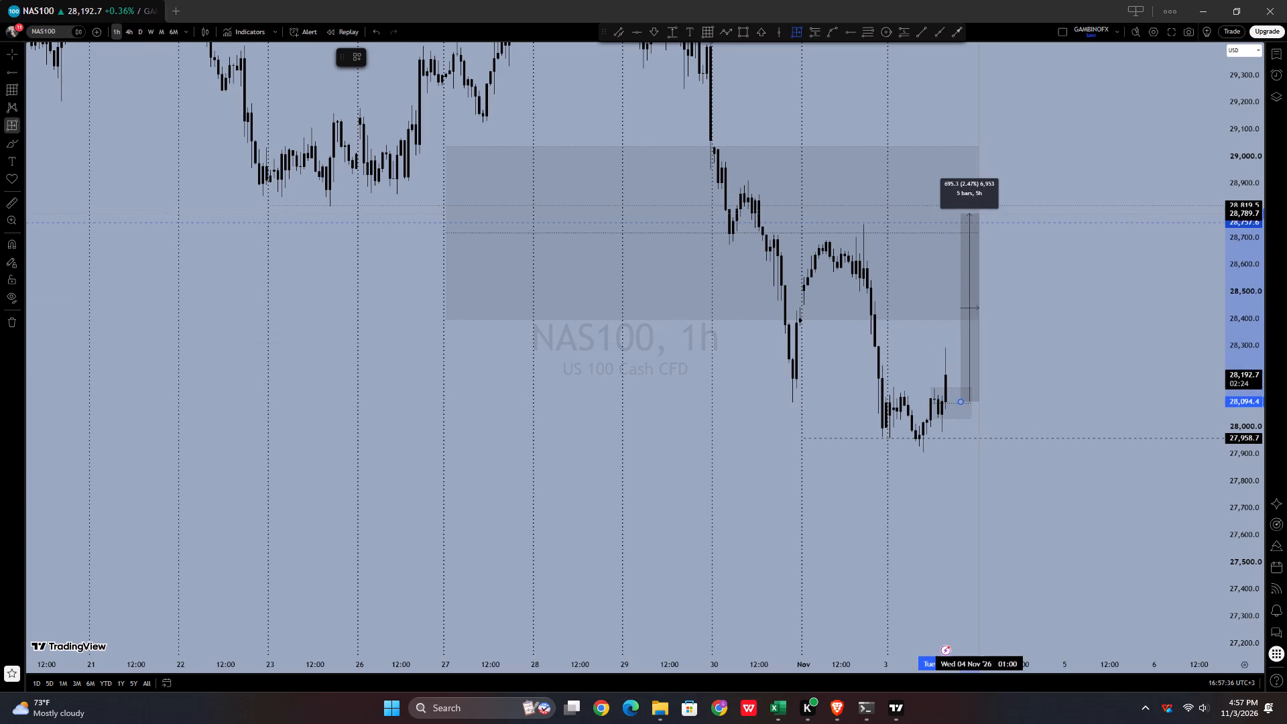
{"action": "left_click_drag", "start_coordinate": [981, 213], "coordinate": [989, 214]}
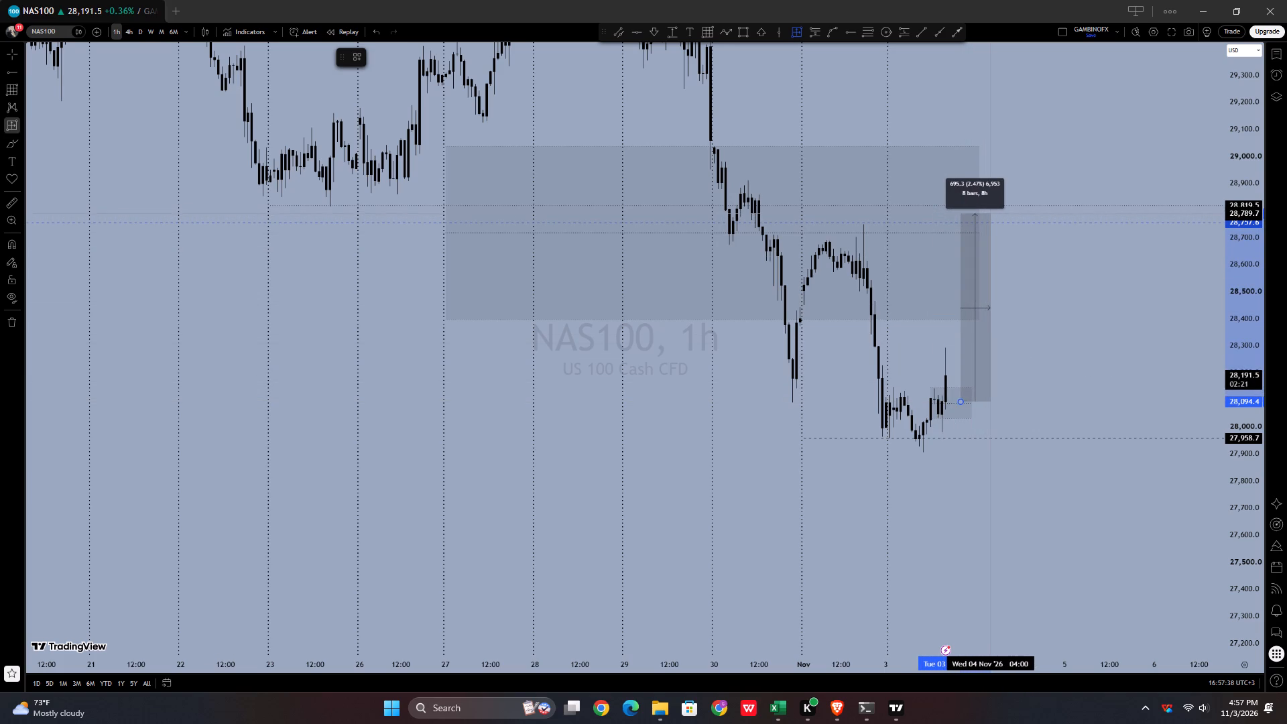
{"action": "left_click", "coordinate": [990, 215]}
{"action": "left_click", "coordinate": [496, 62]}
Duplicate the NAS100 chart into a second tab and switch the first tab's symbol to BTCUSD.
{"action": "scroll", "coordinate": [613, 259], "scroll_direction": "down", "scroll_amount": 2}
{"action": "left_click_drag", "start_coordinate": [1262, 333], "coordinate": [1251, 446]}
{"action": "left_click_drag", "start_coordinate": [1207, 359], "coordinate": [1209, 445]}
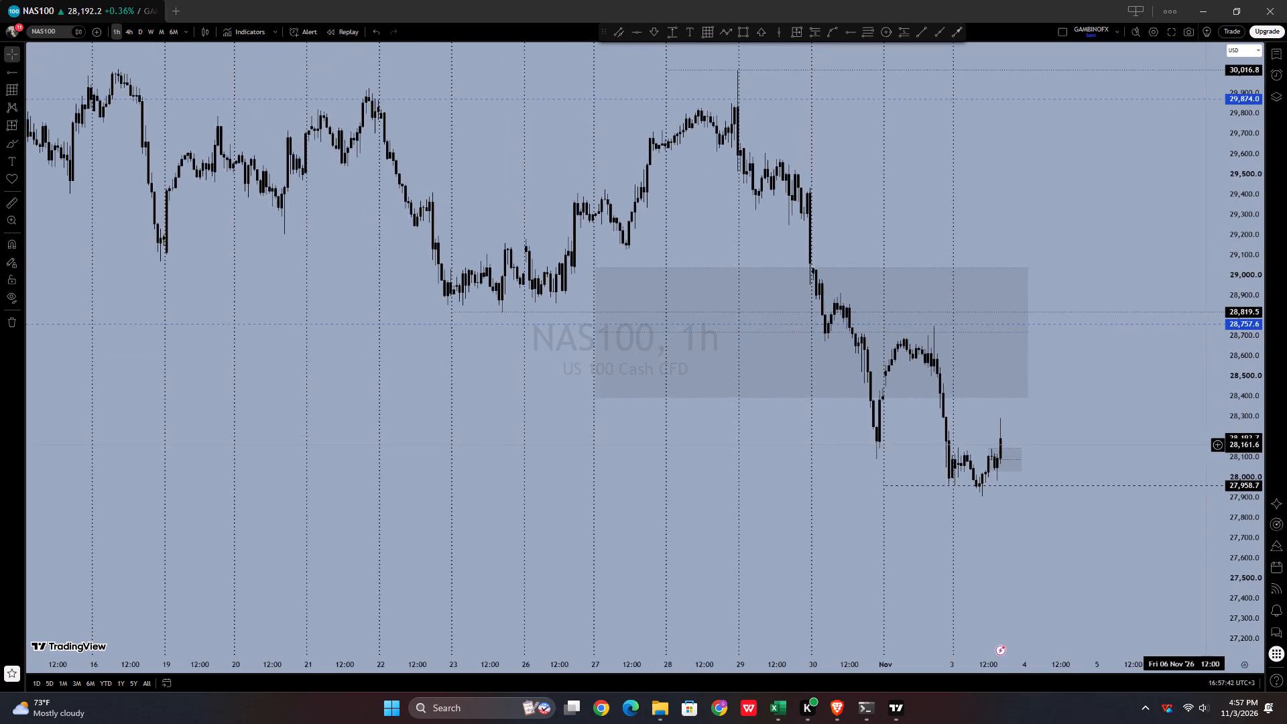
{"action": "scroll", "coordinate": [1176, 446], "scroll_direction": "up", "scroll_amount": 1}
{"action": "double_click", "coordinate": [86, 3]}
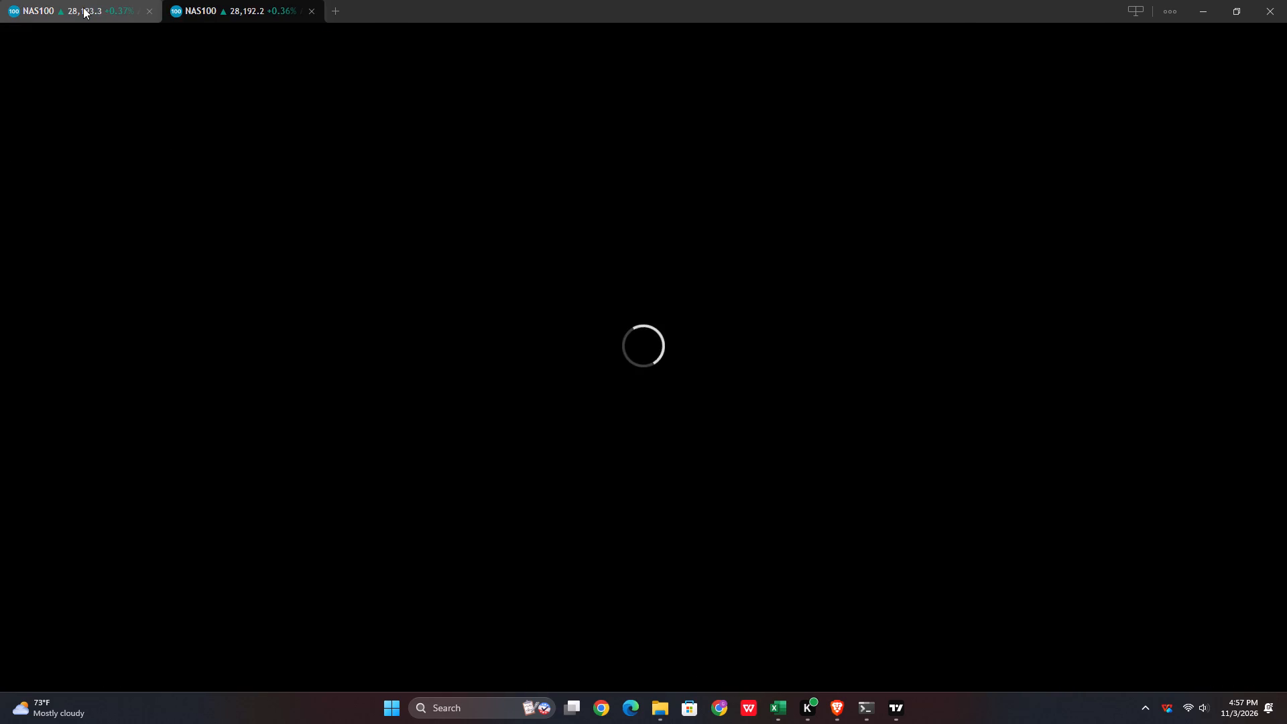
{"action": "left_click", "coordinate": [82, 7]}
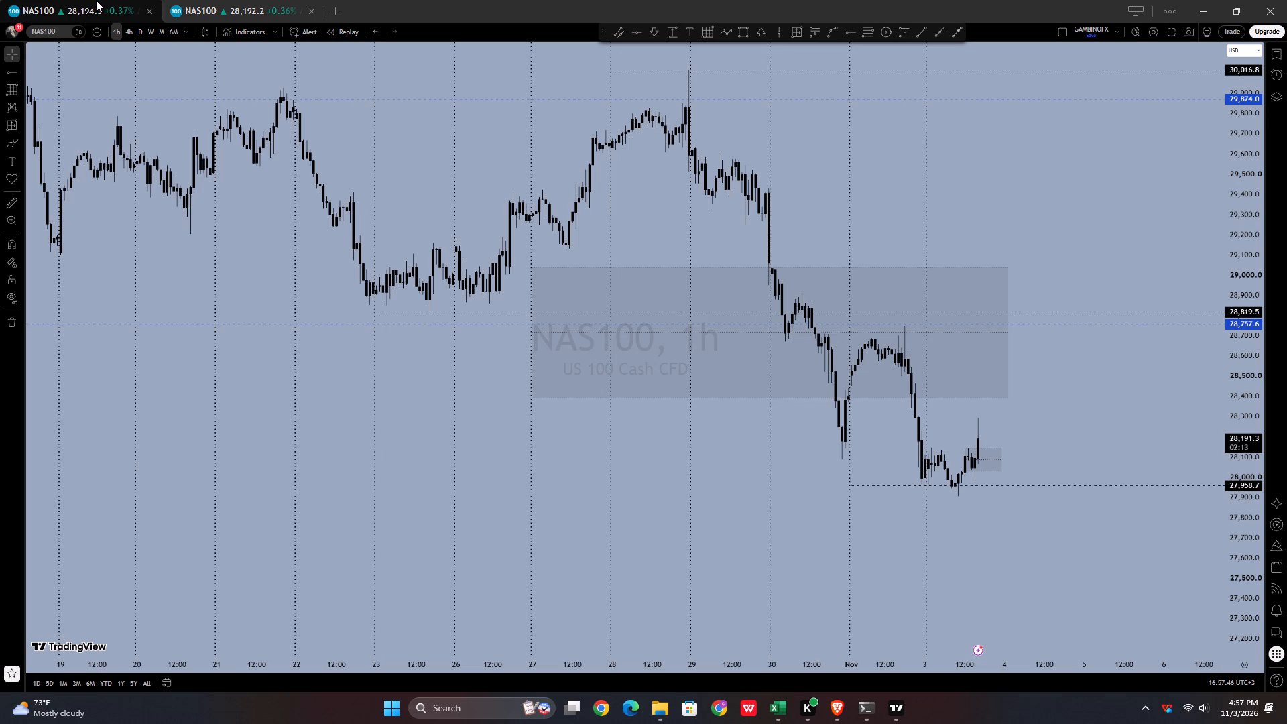
{"action": "key", "text": "space"}
Examine BTCUSD on the 4-hour, daily and 1-hour timeframes against the marked levels and rectangle zone.
{"action": "scroll", "coordinate": [347, 282], "scroll_direction": "down", "scroll_amount": 2}
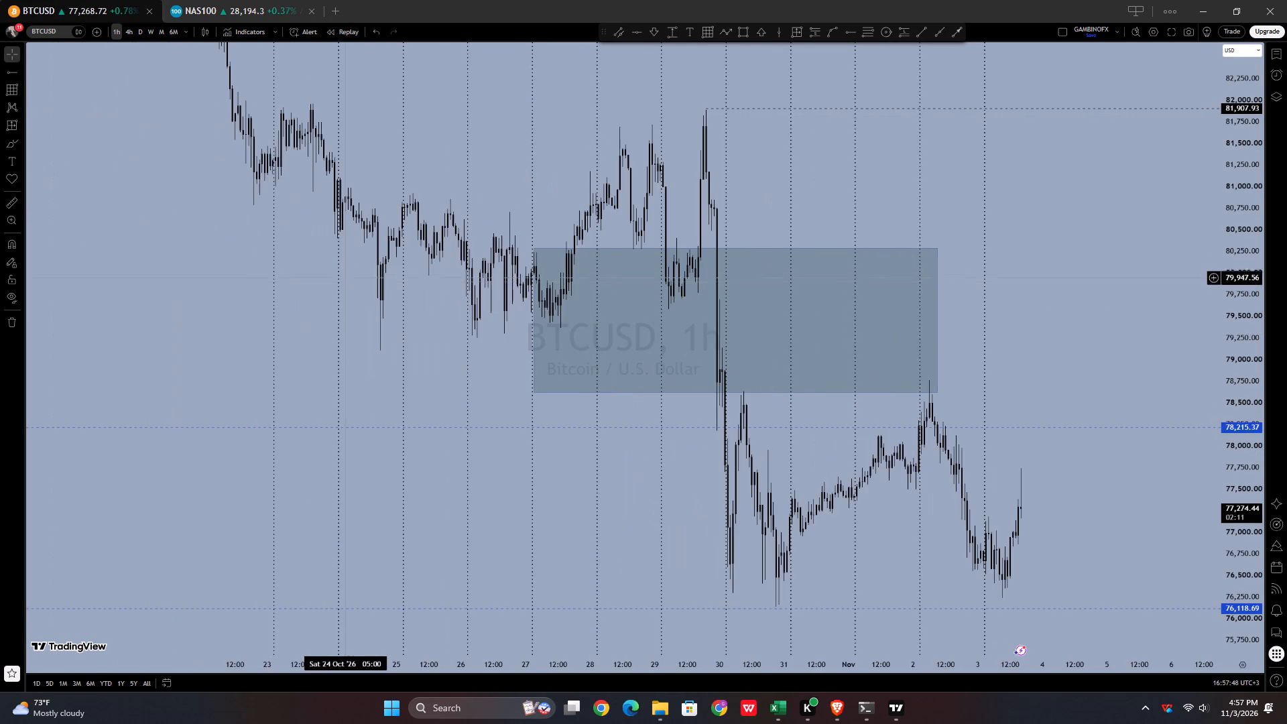
{"action": "left_click", "coordinate": [127, 30]}
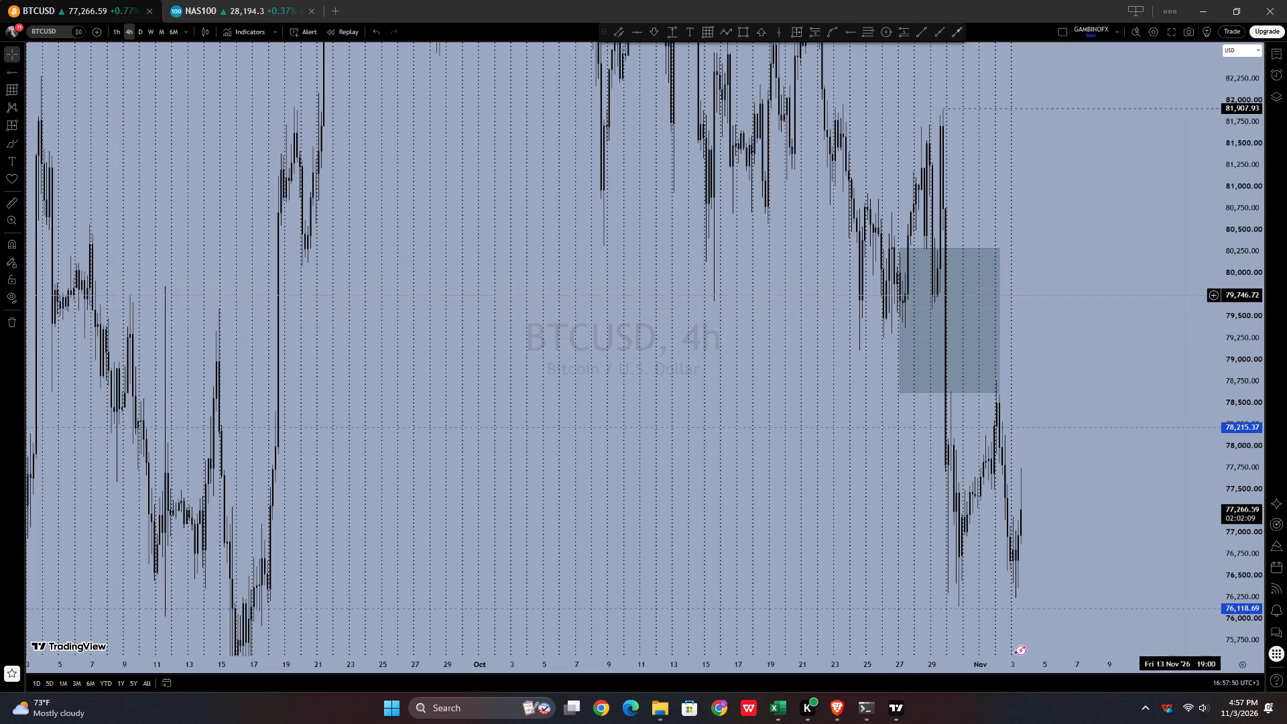
{"action": "left_click_drag", "start_coordinate": [1231, 243], "coordinate": [1212, 552]}
{"action": "scroll", "coordinate": [984, 504], "scroll_direction": "up", "scroll_amount": 6}
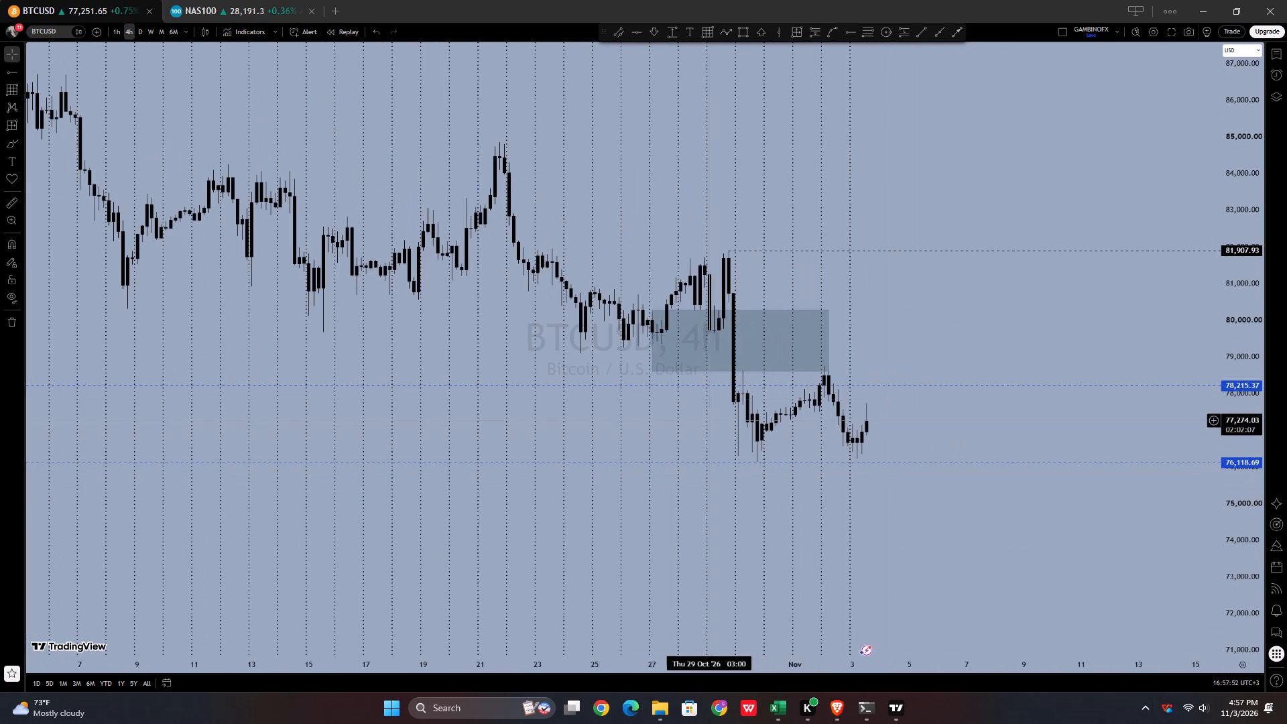
{"action": "left_click", "coordinate": [137, 36]}
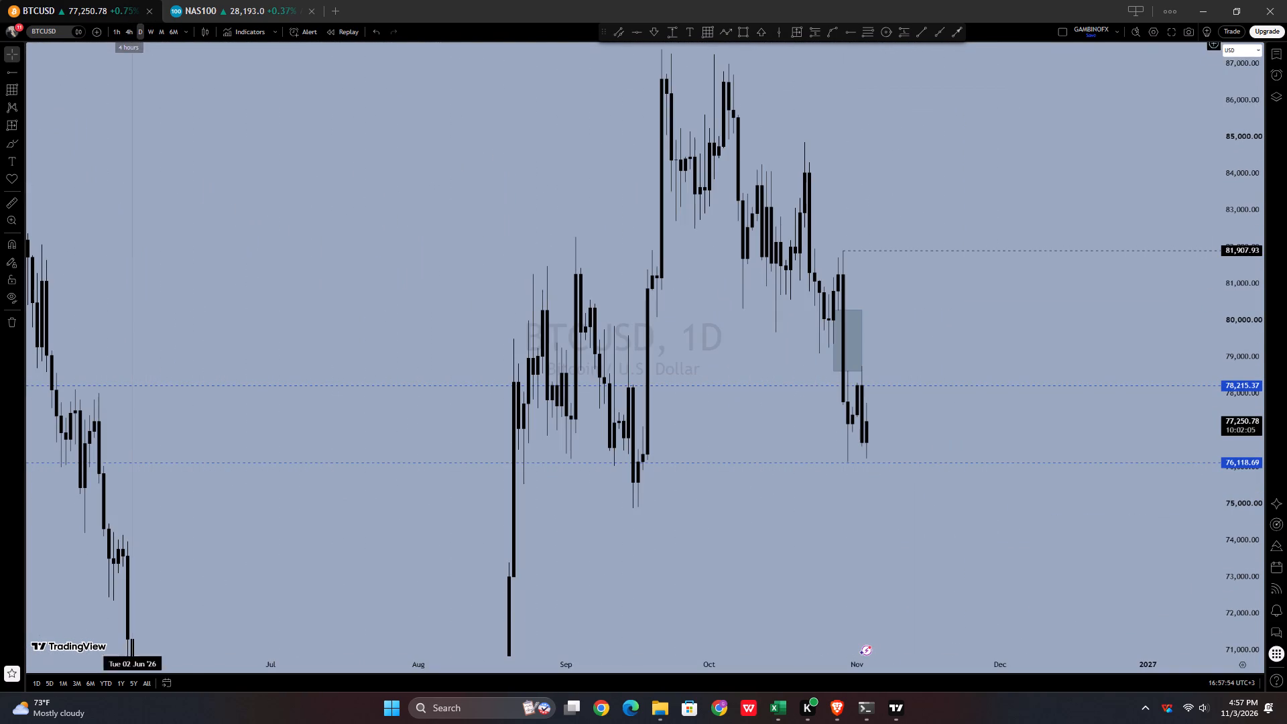
{"action": "scroll", "coordinate": [166, 106], "scroll_direction": "up", "scroll_amount": 3}
{"action": "left_click", "coordinate": [121, 29]}
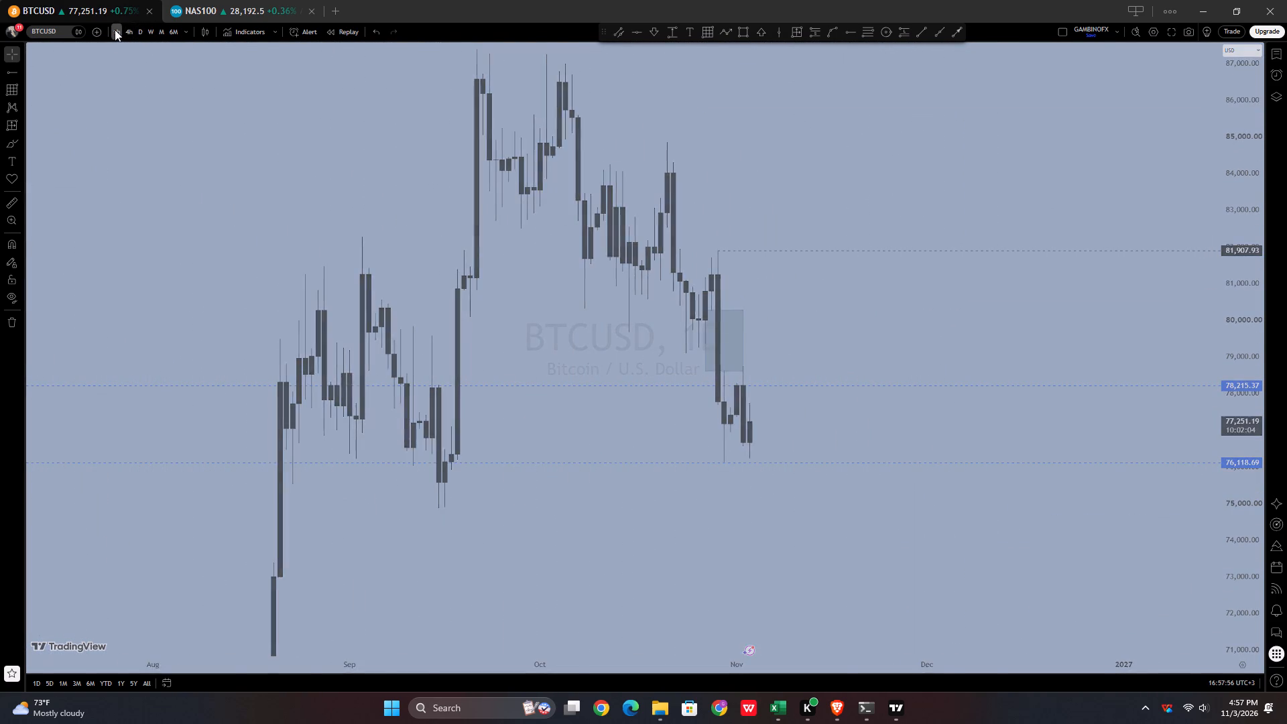
{"action": "scroll", "coordinate": [282, 184], "scroll_direction": "down", "scroll_amount": 4}
{"action": "scroll", "coordinate": [562, 316], "scroll_direction": "down", "scroll_amount": 2}
{"action": "left_click_drag", "start_coordinate": [1229, 621], "coordinate": [1229, 589]}
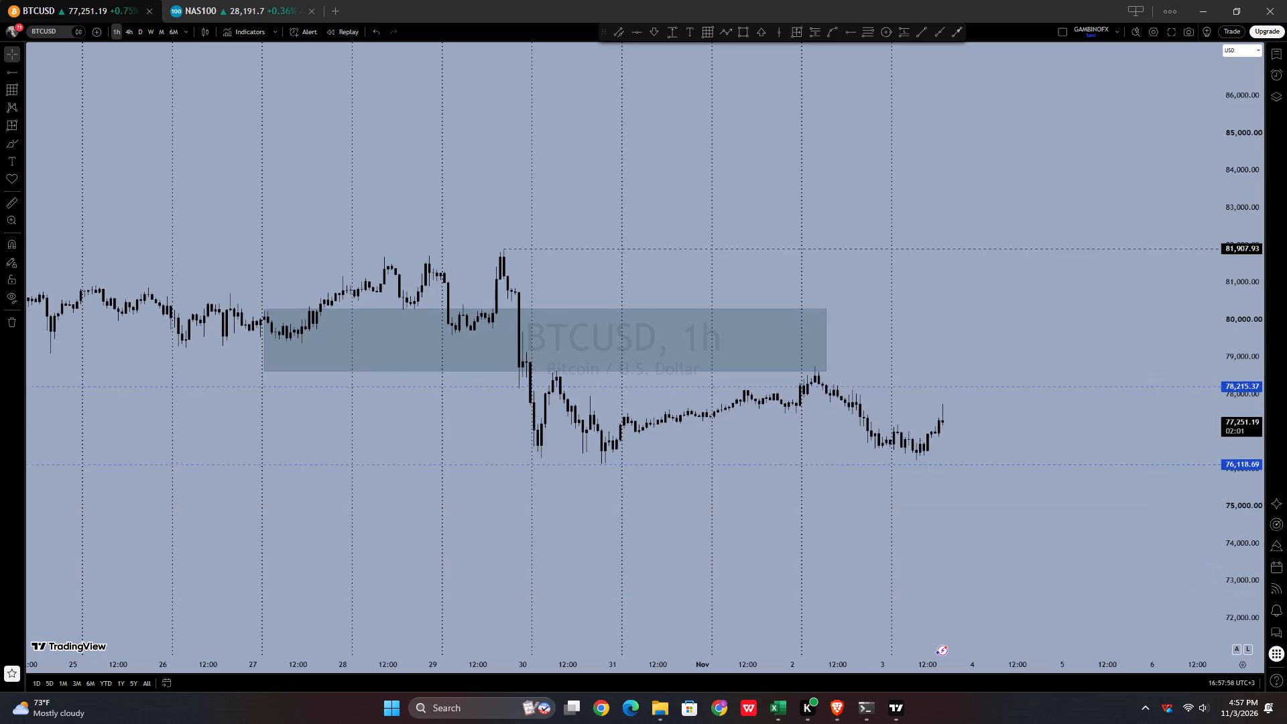
{"action": "left_click_drag", "start_coordinate": [1229, 589], "coordinate": [1188, 385]}
{"action": "left_click_drag", "start_coordinate": [1022, 375], "coordinate": [1111, 255]}
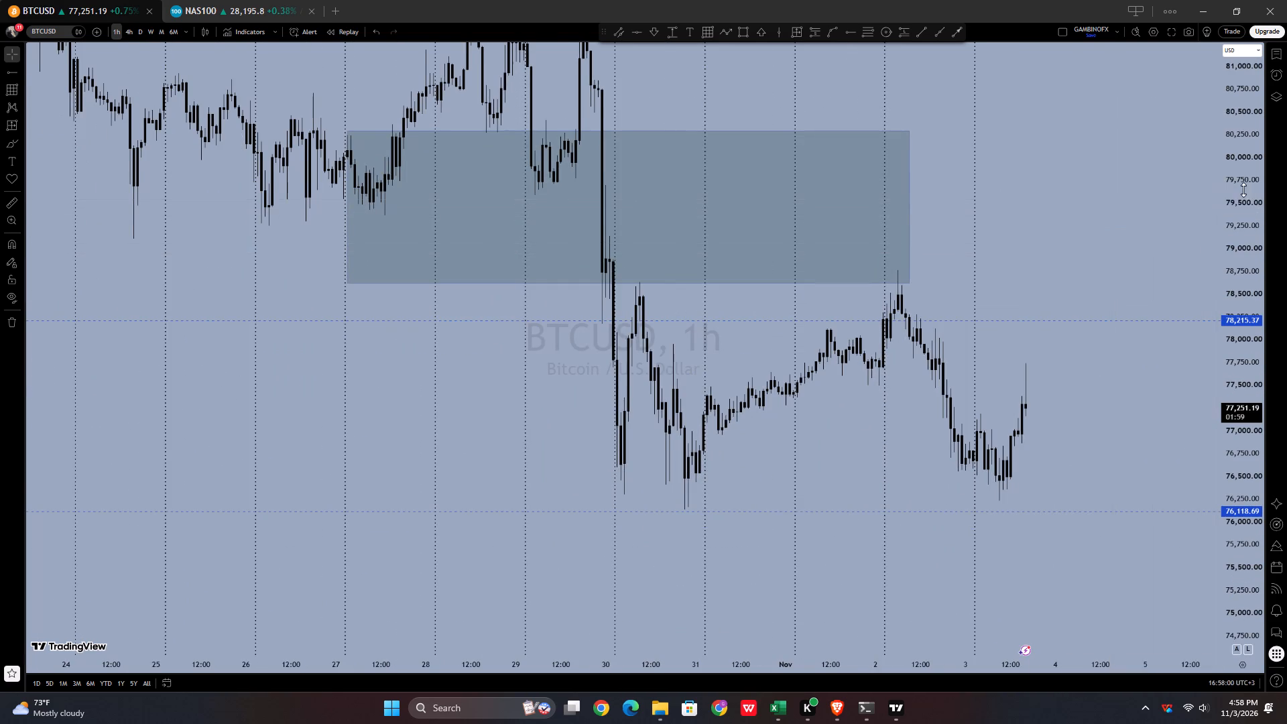
{"action": "left_click_drag", "start_coordinate": [1247, 191], "coordinate": [1235, 300]}
{"action": "scroll", "coordinate": [1085, 316], "scroll_direction": "up", "scroll_amount": 2}
{"action": "scroll", "coordinate": [1032, 282], "scroll_direction": "down", "scroll_amount": 2}
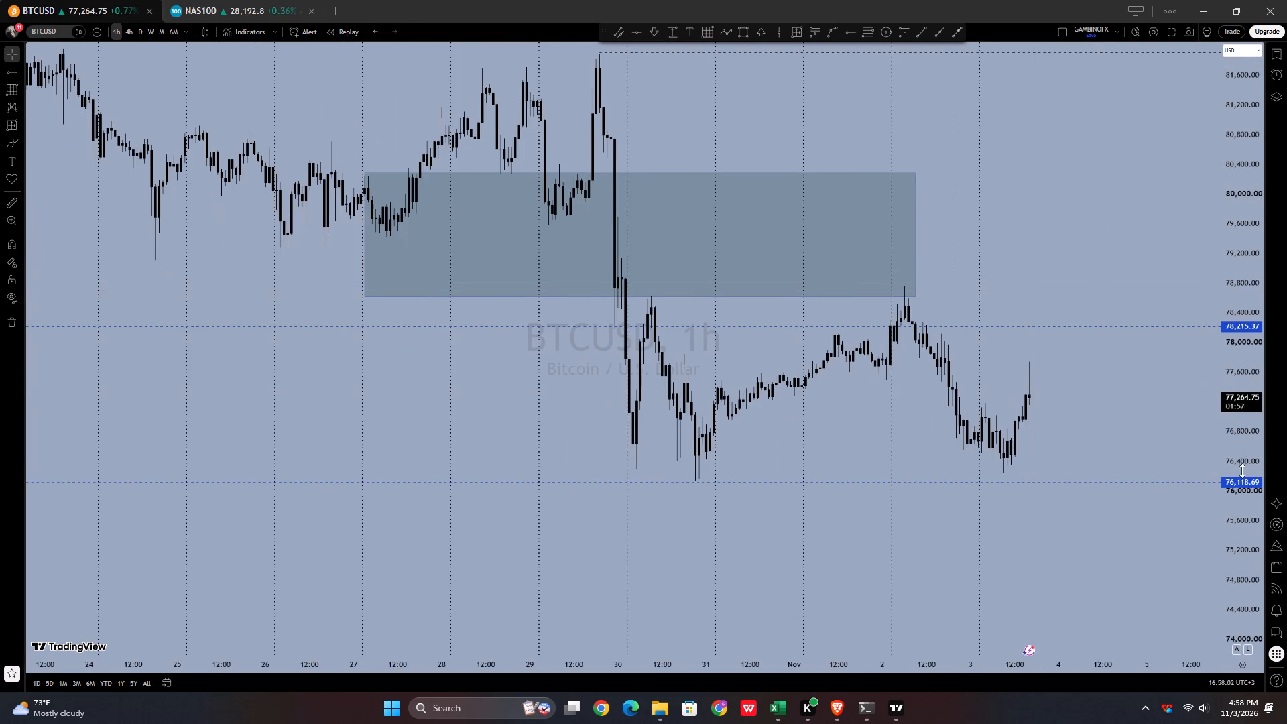
{"action": "left_click_drag", "start_coordinate": [1242, 471], "coordinate": [1206, 345]}
{"action": "left_click_drag", "start_coordinate": [991, 253], "coordinate": [967, 308]}
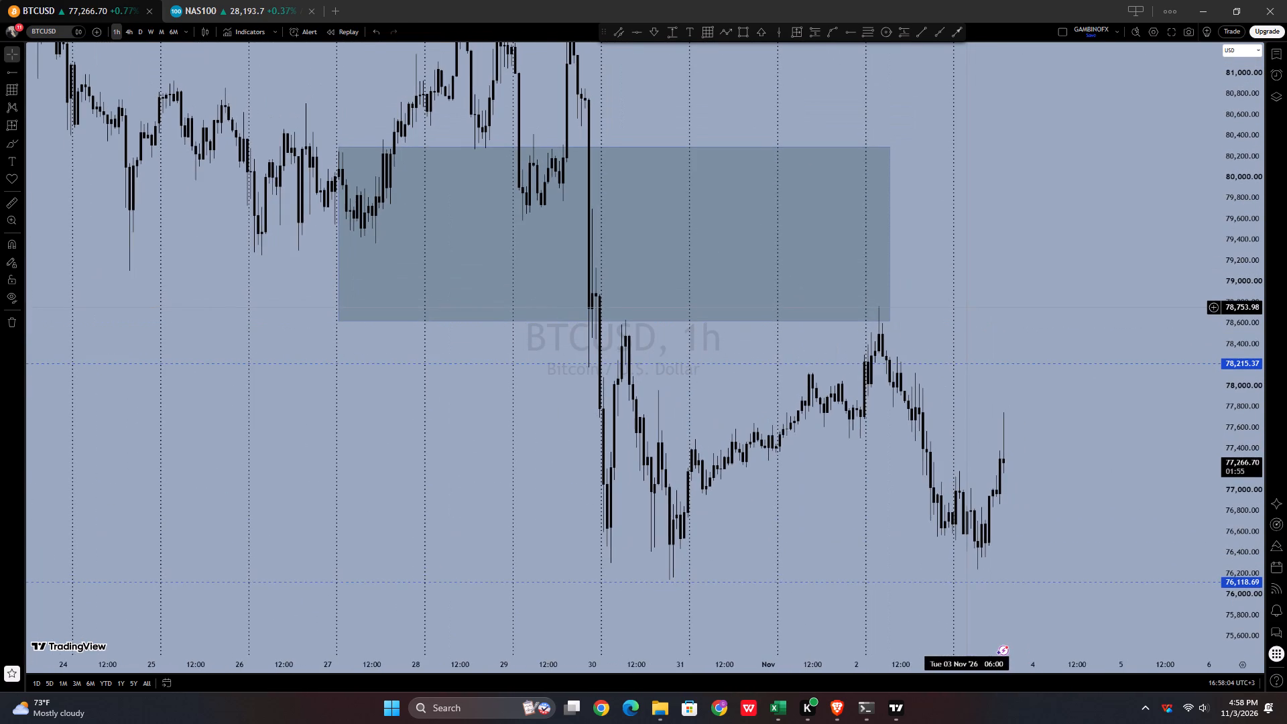
Draw a horizontal ray from the 2 Nov swing high on the 1-hour BTCUSD chart at about 78,767.
{"action": "left_click", "coordinate": [849, 40]}
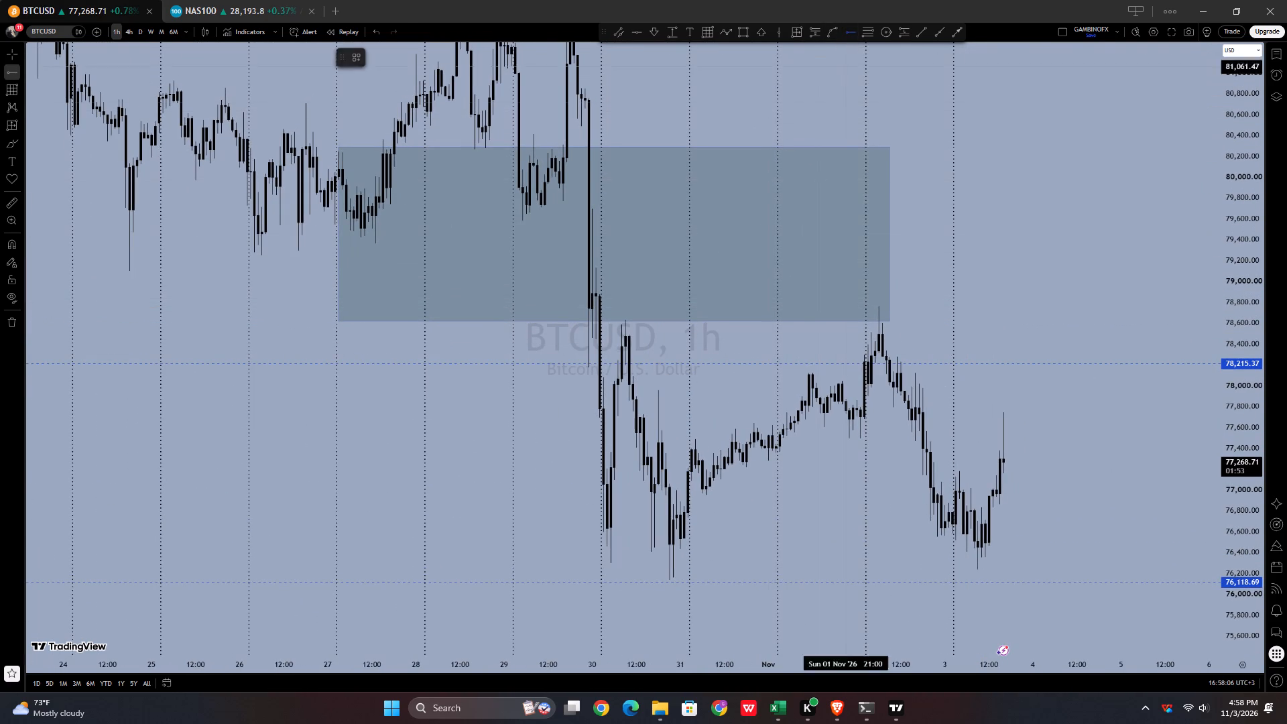
{"action": "left_click", "coordinate": [881, 306]}
{"action": "double_click", "coordinate": [1005, 335]}
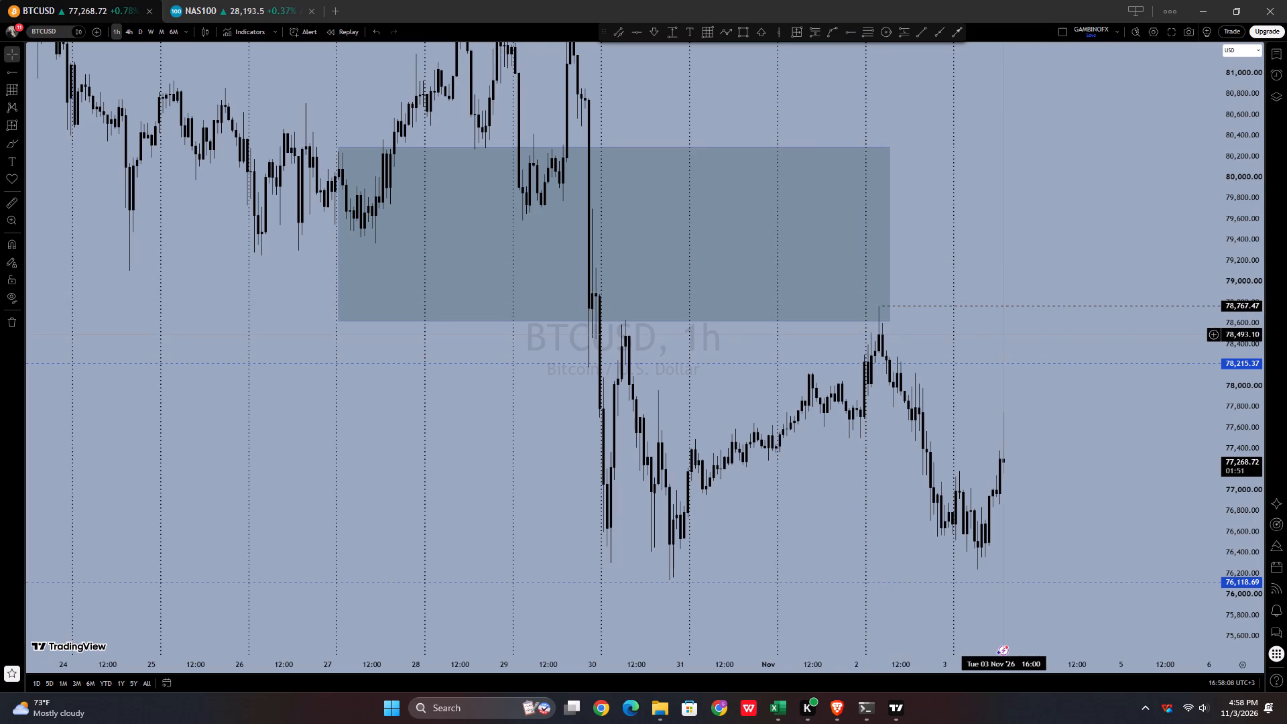
Draw a zone with a midline on the 1-hour BTCUSD chart from about 78,125 down to 77,480, spanning 2 to 3 Nov.
{"action": "scroll", "coordinate": [1014, 340], "scroll_direction": "down", "scroll_amount": 4}
{"action": "left_click_drag", "start_coordinate": [1245, 235], "coordinate": [1246, 370]}
{"action": "scroll", "coordinate": [1218, 374], "scroll_direction": "up", "scroll_amount": 3}
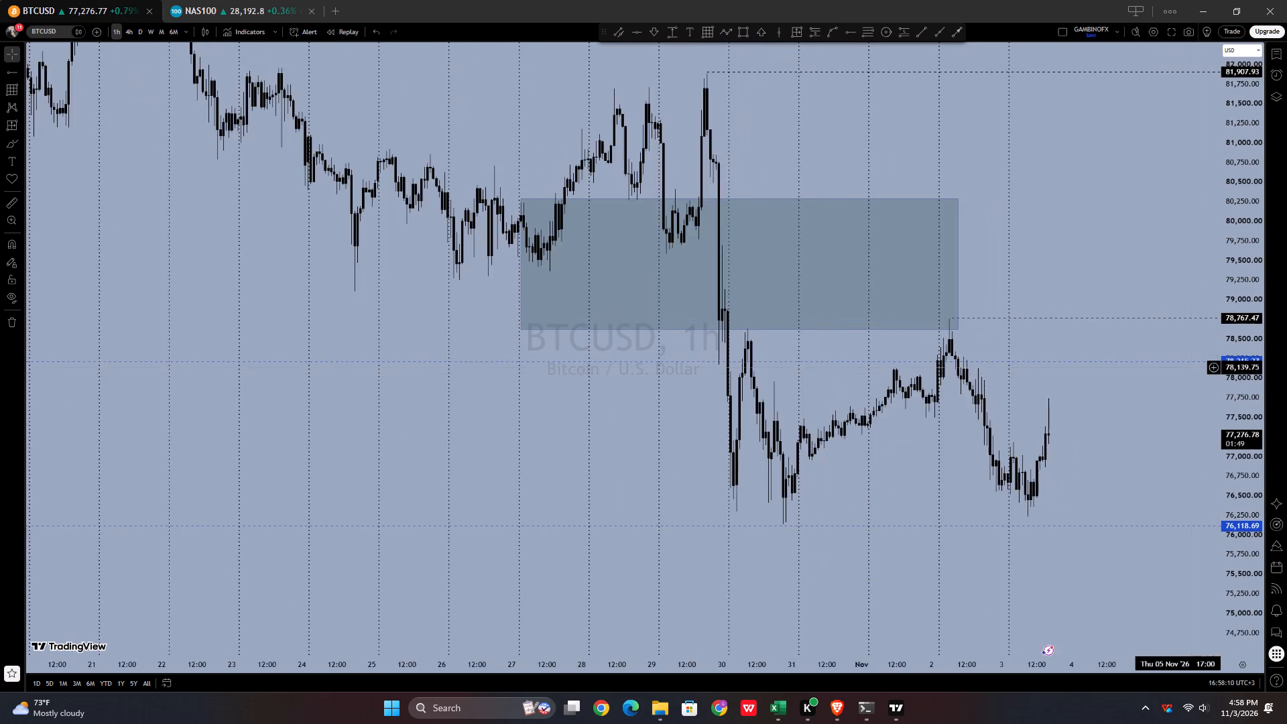
{"action": "scroll", "coordinate": [1176, 364], "scroll_direction": "up", "scroll_amount": 2}
{"action": "left_click_drag", "start_coordinate": [1231, 502], "coordinate": [1233, 379]}
{"action": "left_click_drag", "start_coordinate": [1189, 448], "coordinate": [1186, 385]}
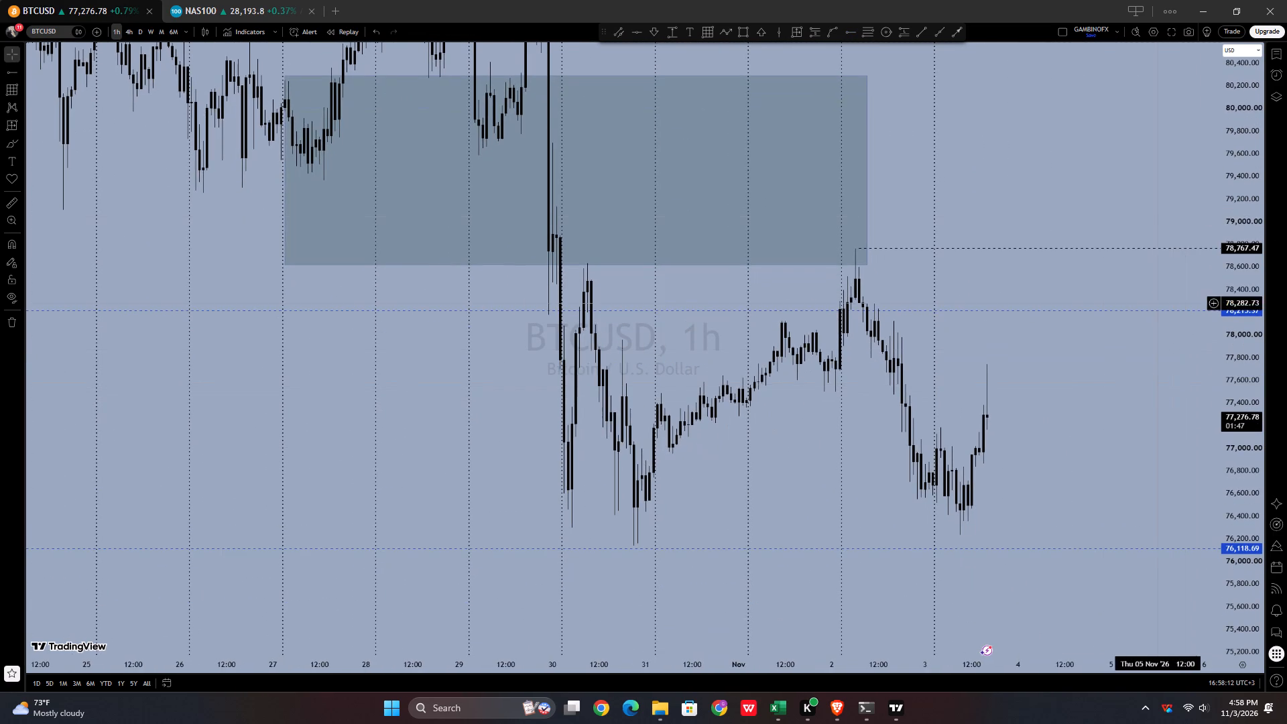
{"action": "left_click", "coordinate": [713, 34]}
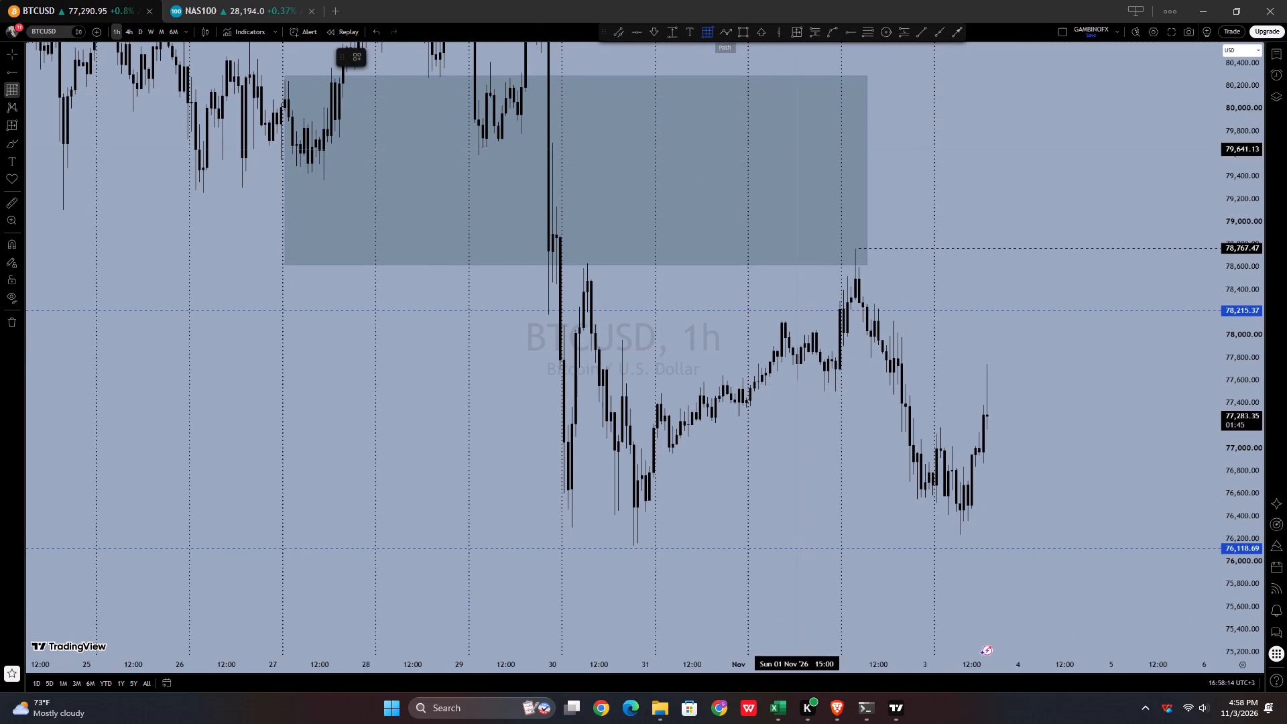
{"action": "left_click_drag", "start_coordinate": [883, 320], "coordinate": [924, 357]}
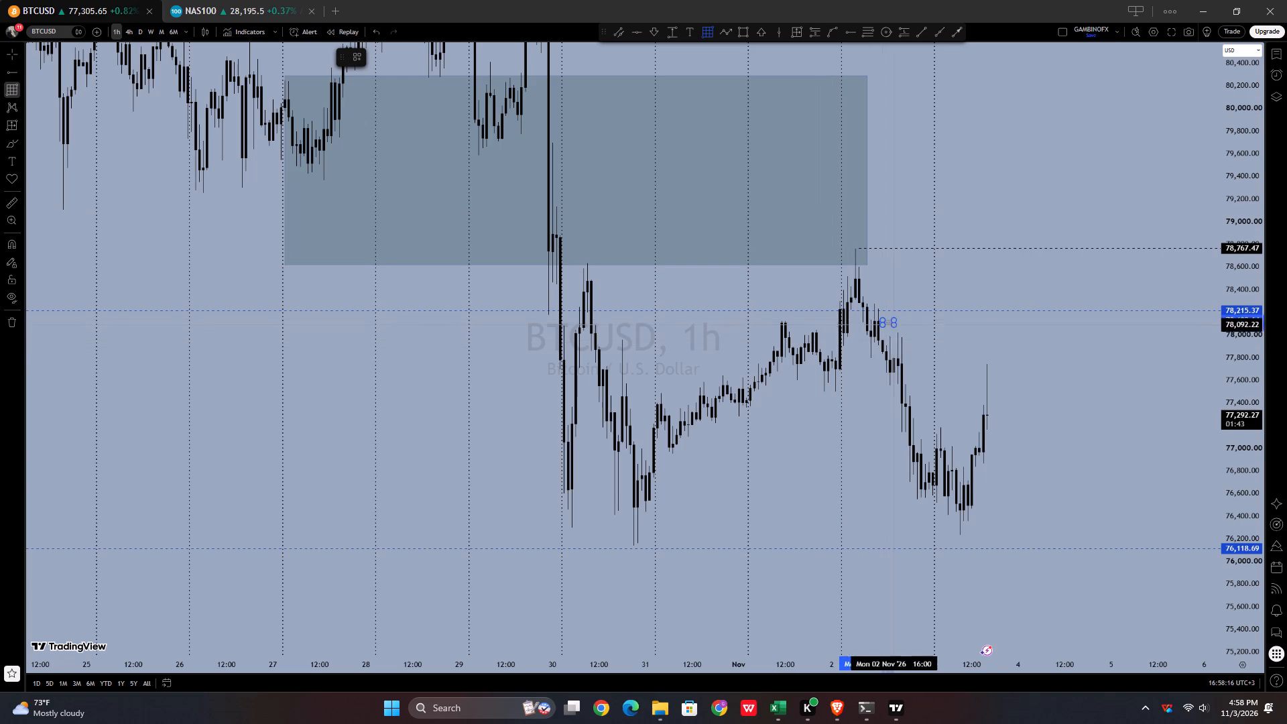
{"action": "left_click_drag", "start_coordinate": [924, 357], "coordinate": [995, 395]}
{"action": "left_click", "coordinate": [995, 394]}
{"action": "double_click", "coordinate": [1069, 403]}
{"action": "left_click_drag", "start_coordinate": [1070, 403], "coordinate": [1084, 412]}
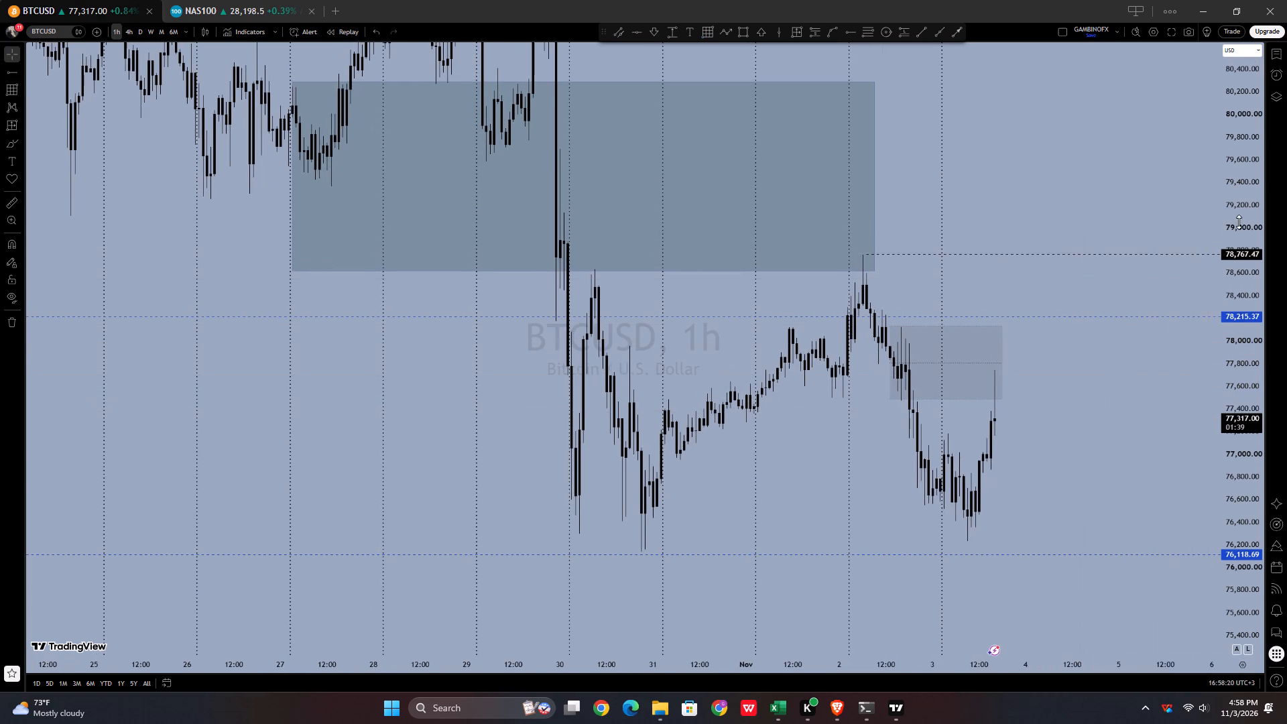
Switch the first tab to USOIL and examine it on the 1-hour, daily and 4-hour timeframes against the marked levels and zones.
{"action": "left_click_drag", "start_coordinate": [1244, 215], "coordinate": [1249, 306]}
{"action": "key", "text": "space"}
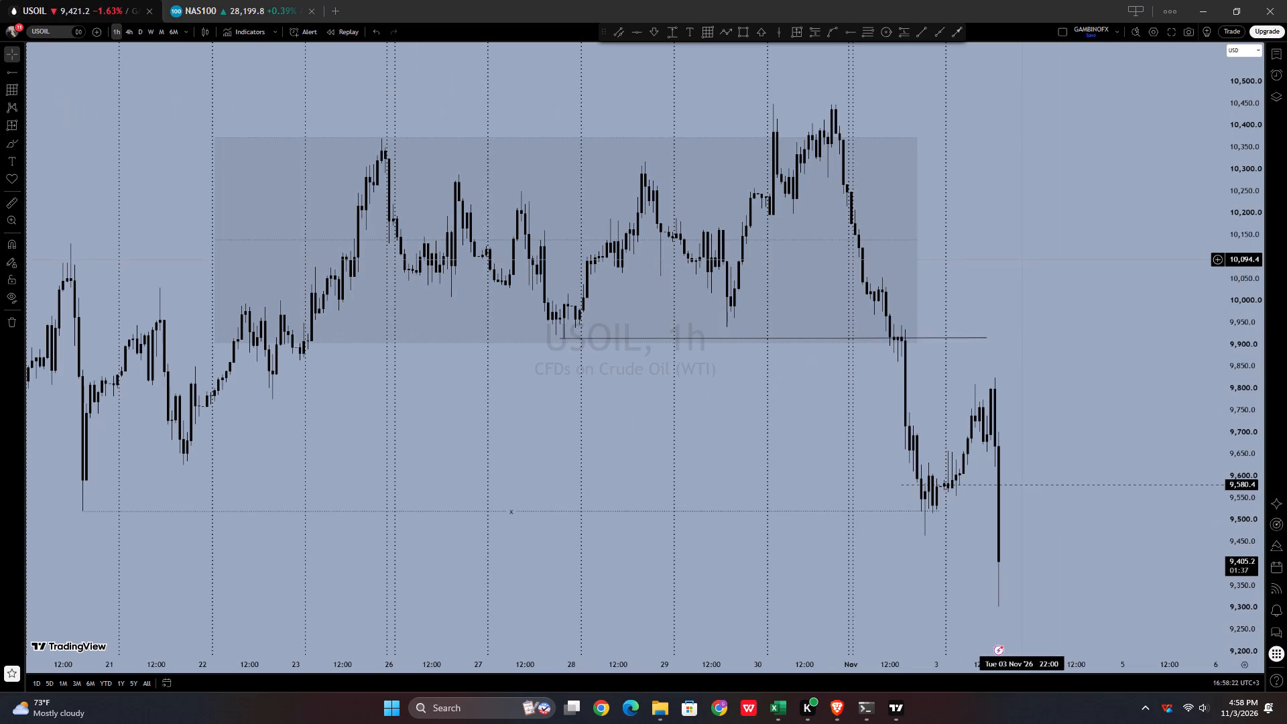
{"action": "scroll", "coordinate": [1013, 262], "scroll_direction": "down", "scroll_amount": 2}
{"action": "left_click_drag", "start_coordinate": [1084, 324], "coordinate": [1098, 233]}
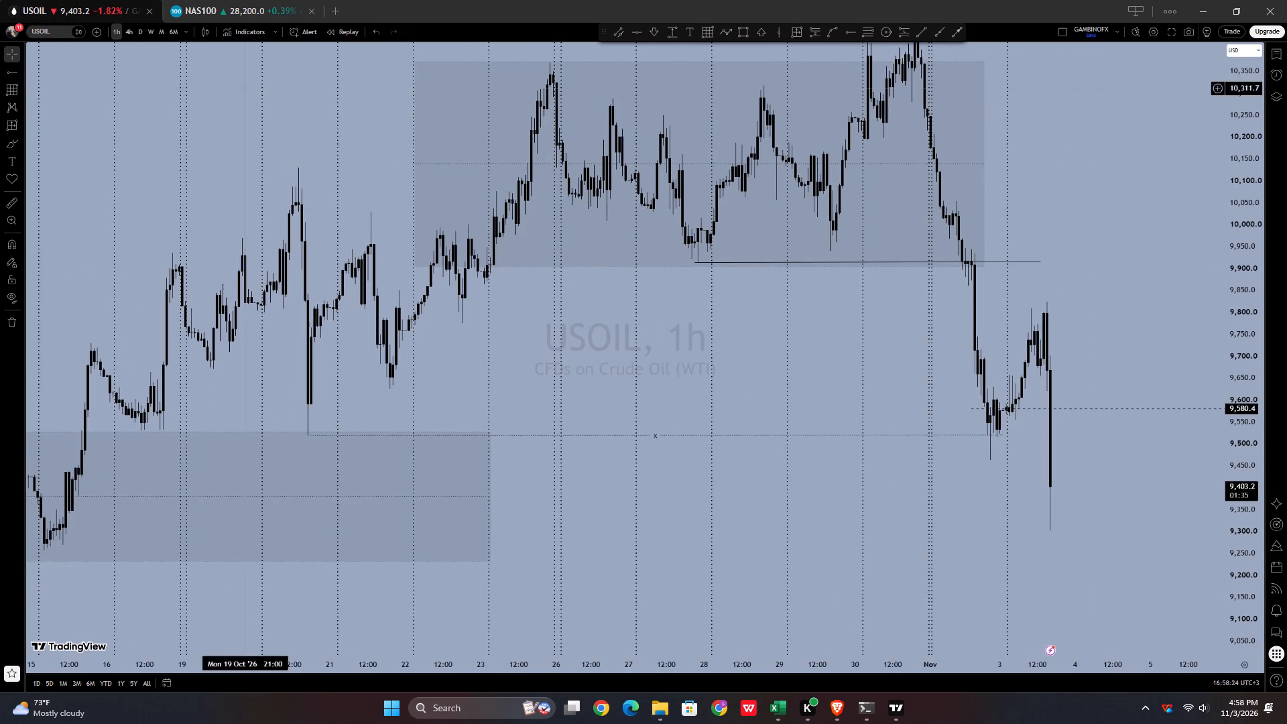
{"action": "left_click", "coordinate": [138, 30]}
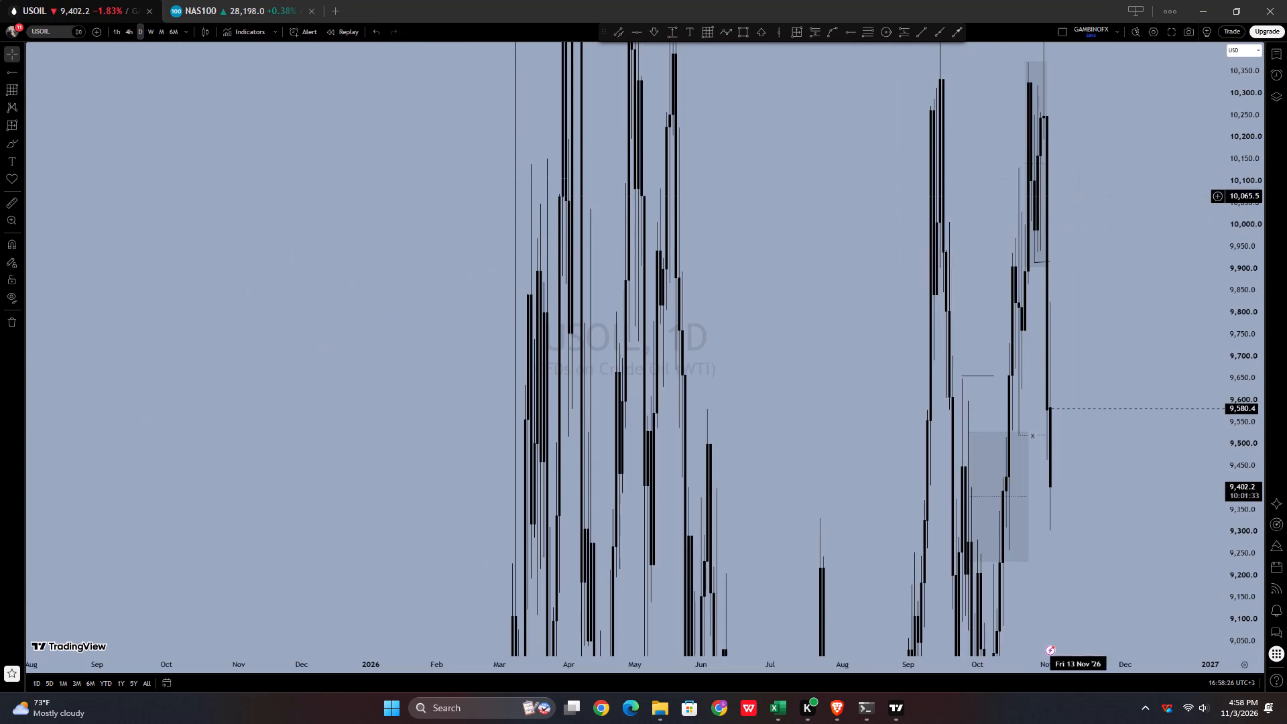
{"action": "left_click_drag", "start_coordinate": [1236, 121], "coordinate": [1158, 487]}
{"action": "scroll", "coordinate": [1123, 503], "scroll_direction": "up", "scroll_amount": 2}
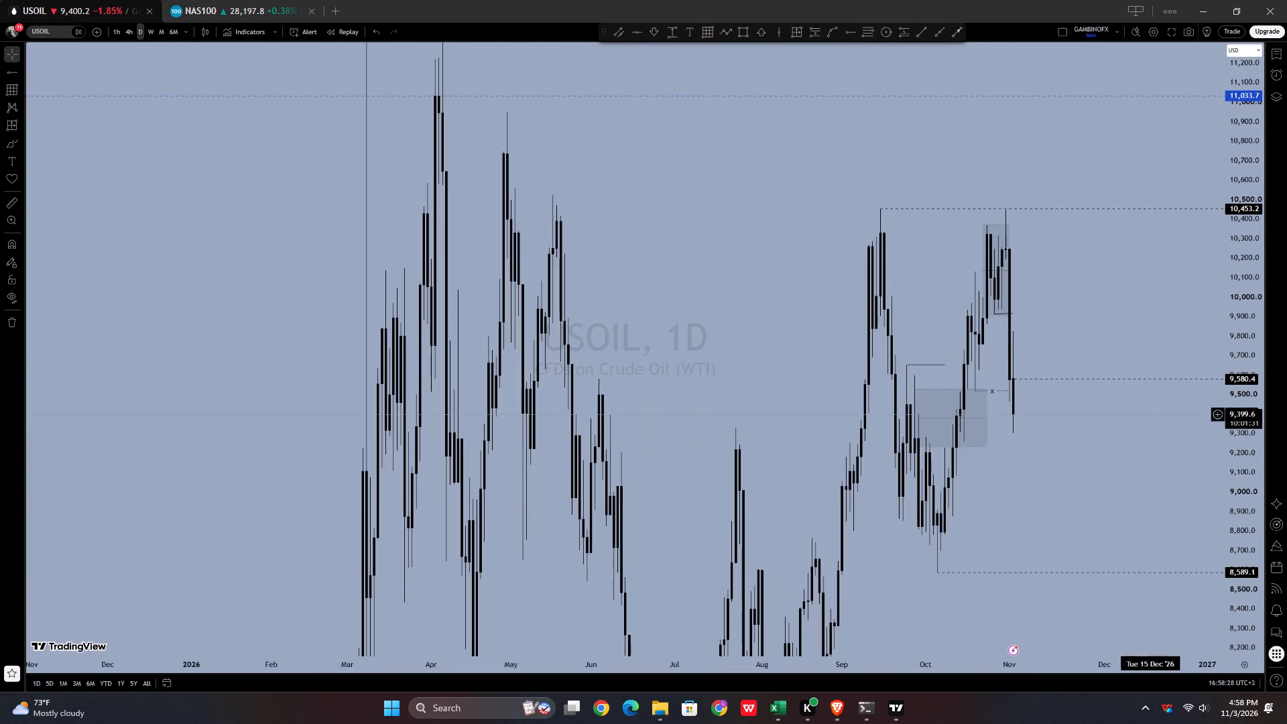
{"action": "left_click_drag", "start_coordinate": [1237, 267], "coordinate": [1193, 467]}
{"action": "scroll", "coordinate": [885, 414], "scroll_direction": "up", "scroll_amount": 3}
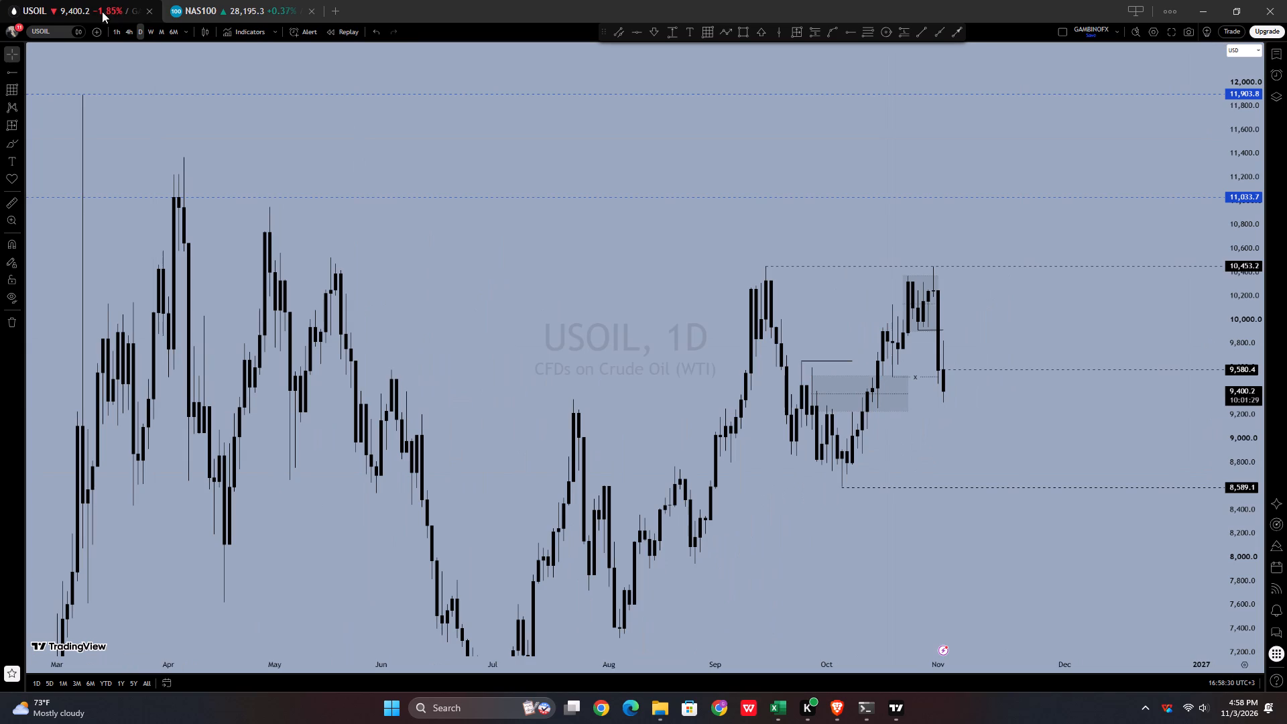
{"action": "left_click", "coordinate": [111, 27]}
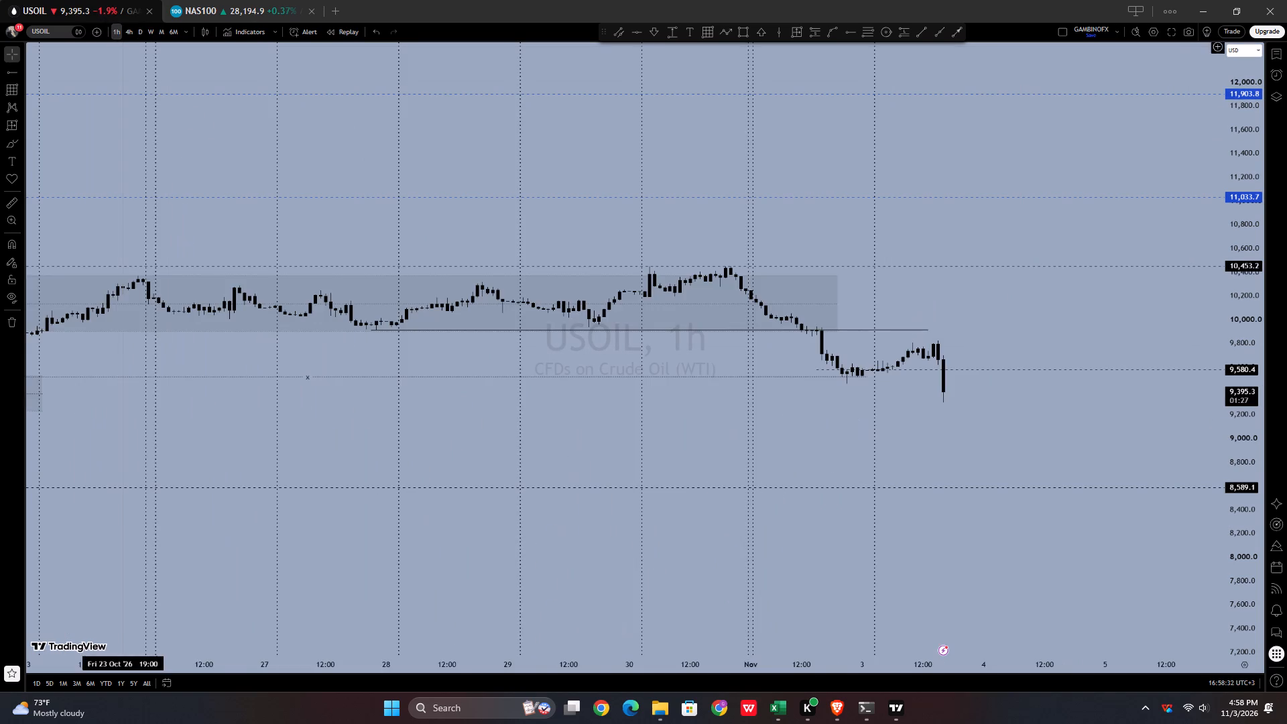
{"action": "scroll", "coordinate": [404, 259], "scroll_direction": "down", "scroll_amount": 4}
{"action": "left_click_drag", "start_coordinate": [1266, 586], "coordinate": [1243, 414]}
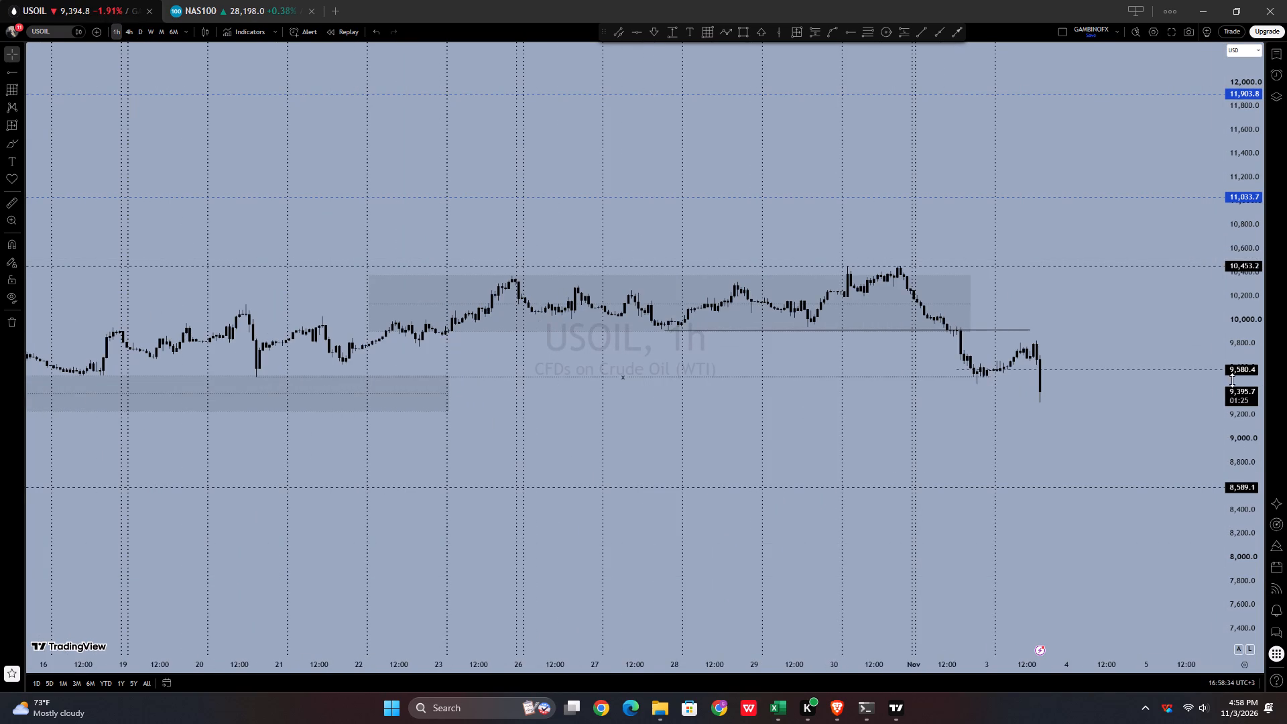
{"action": "left_click_drag", "start_coordinate": [1255, 566], "coordinate": [1207, 246]}
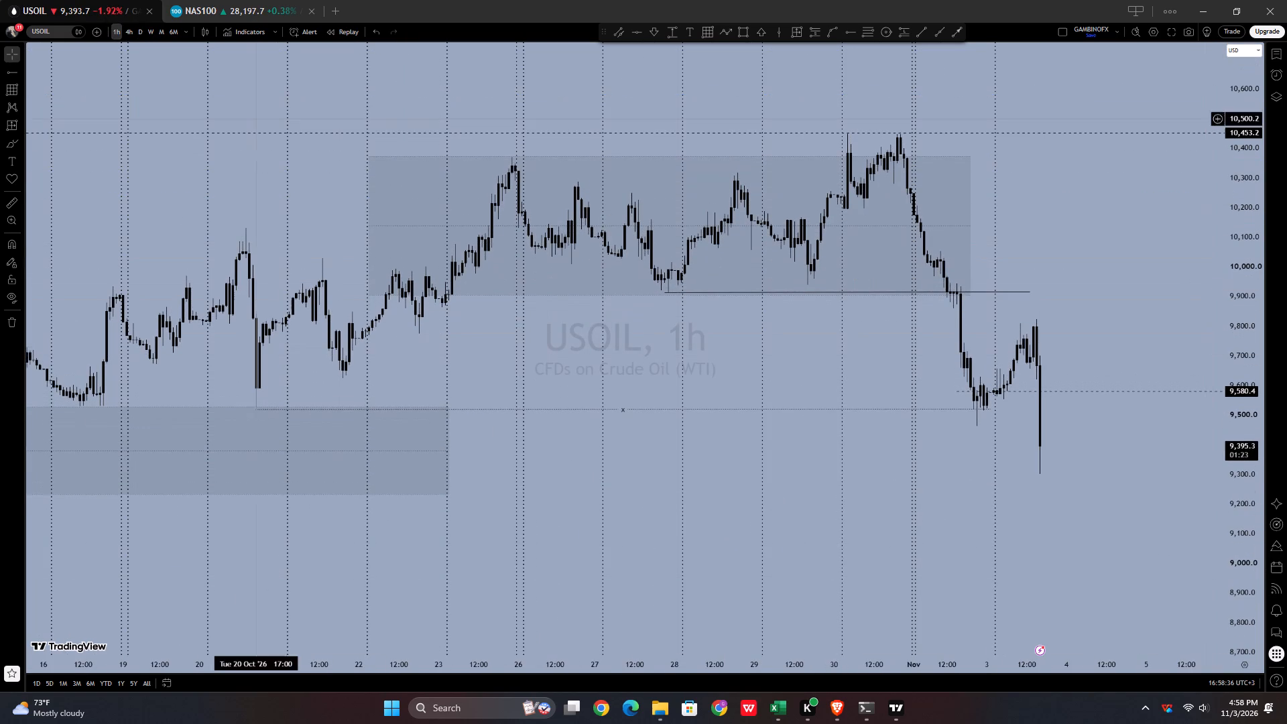
{"action": "left_click", "coordinate": [135, 34]}
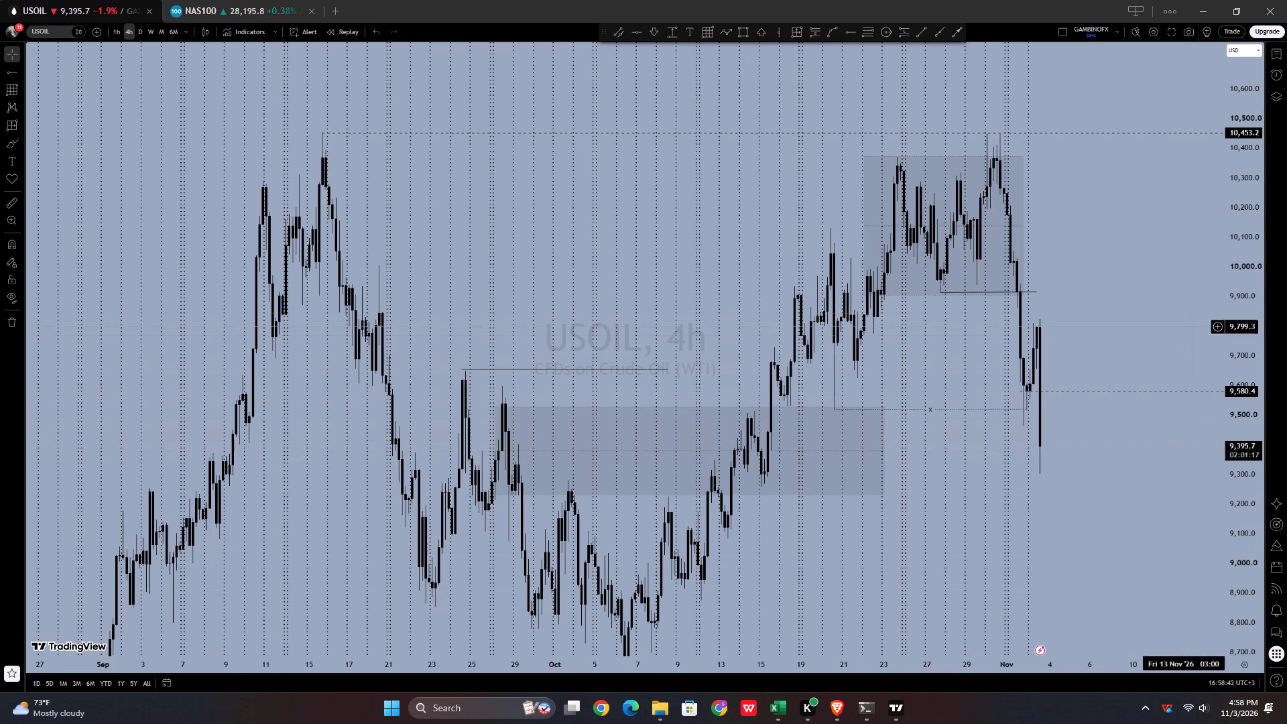
{"action": "left_click_drag", "start_coordinate": [1230, 325], "coordinate": [1231, 507]}
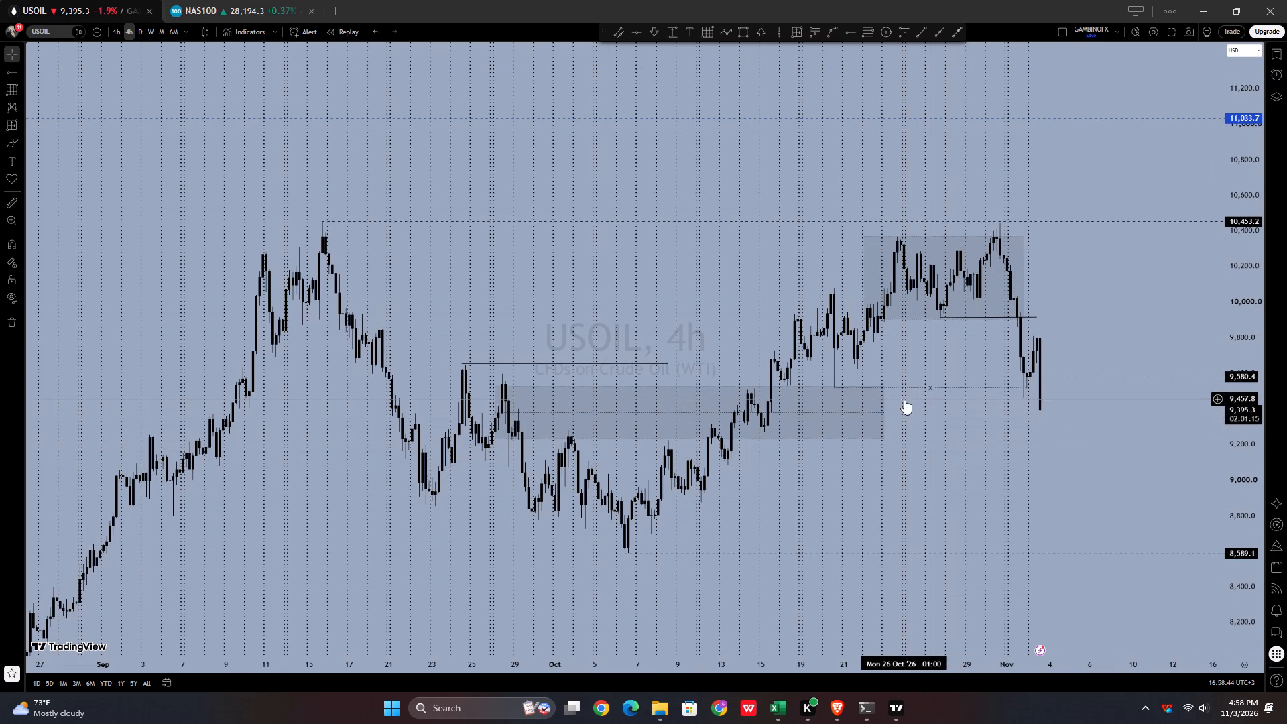
Move the USOIL 9,580.4 horizontal ray on the 4-hour chart down to 9,384.0, with its start at about 16 Oct.
{"action": "left_click_drag", "start_coordinate": [1057, 379], "coordinate": [875, 419]}
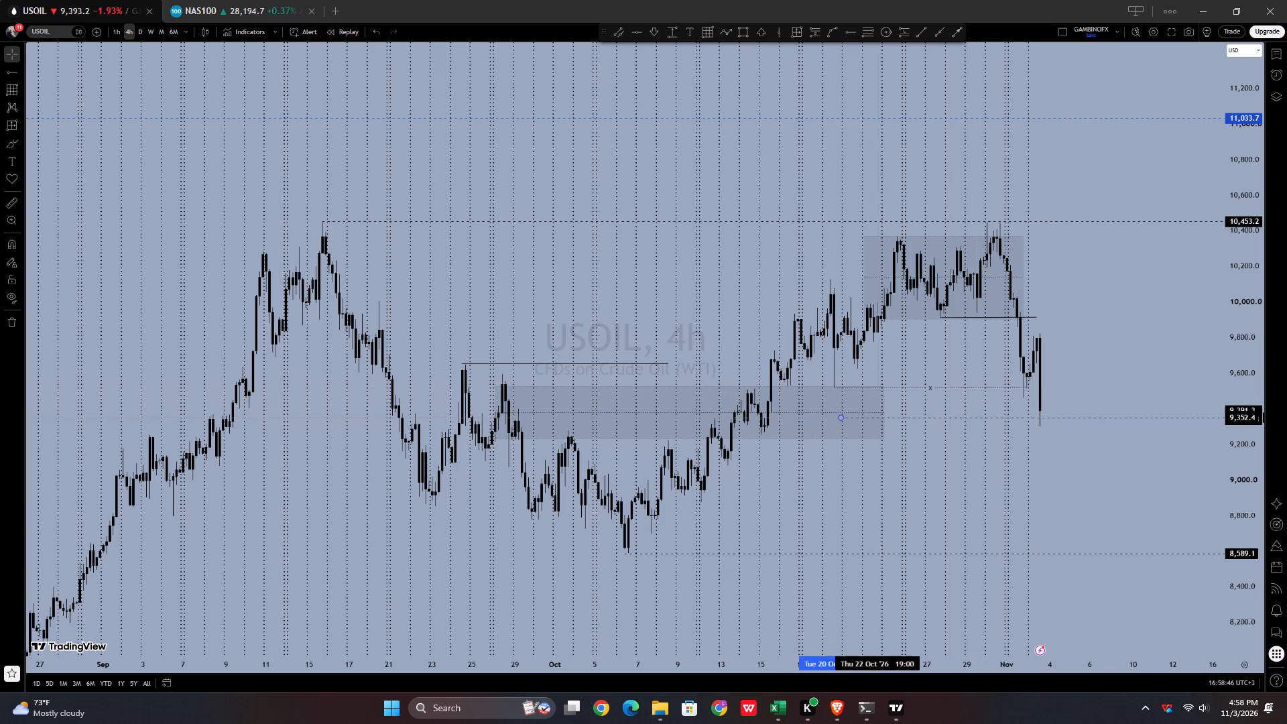
{"action": "left_click_drag", "start_coordinate": [875, 419], "coordinate": [865, 420]}
{"action": "left_click_drag", "start_coordinate": [860, 418], "coordinate": [853, 416]}
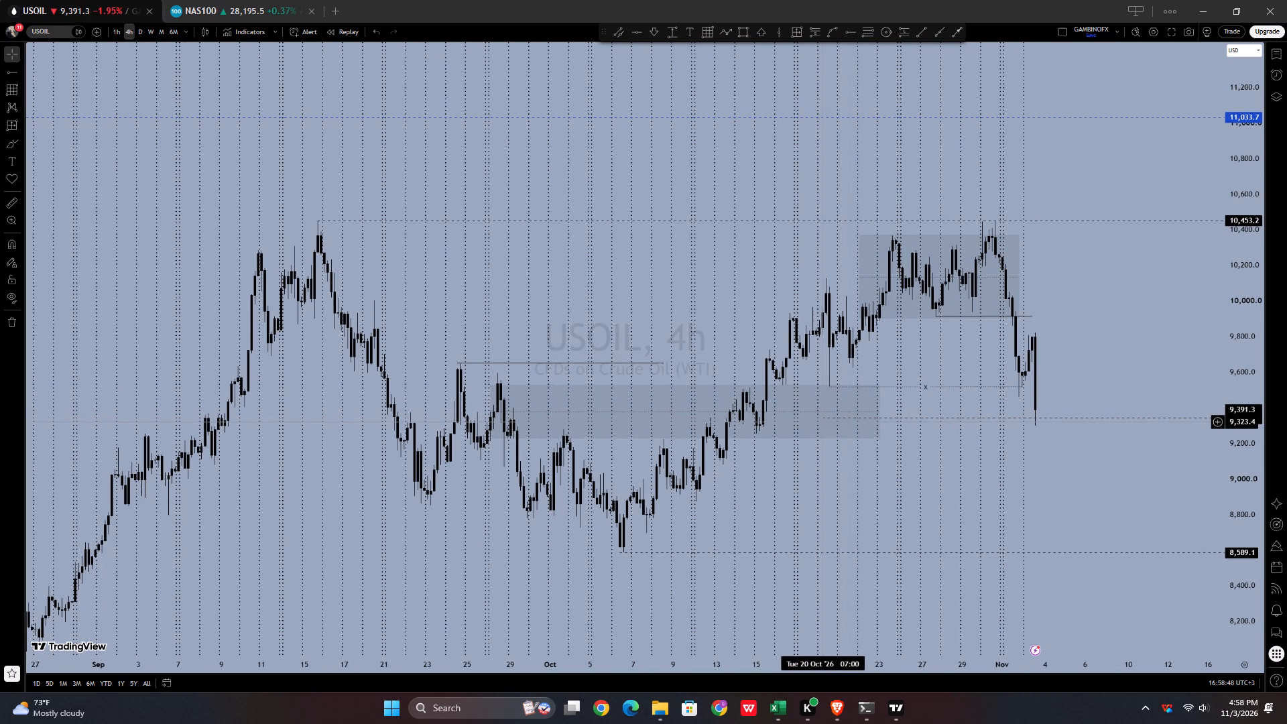
{"action": "left_click", "coordinate": [825, 422]}
{"action": "left_click_drag", "start_coordinate": [821, 418], "coordinate": [800, 419]}
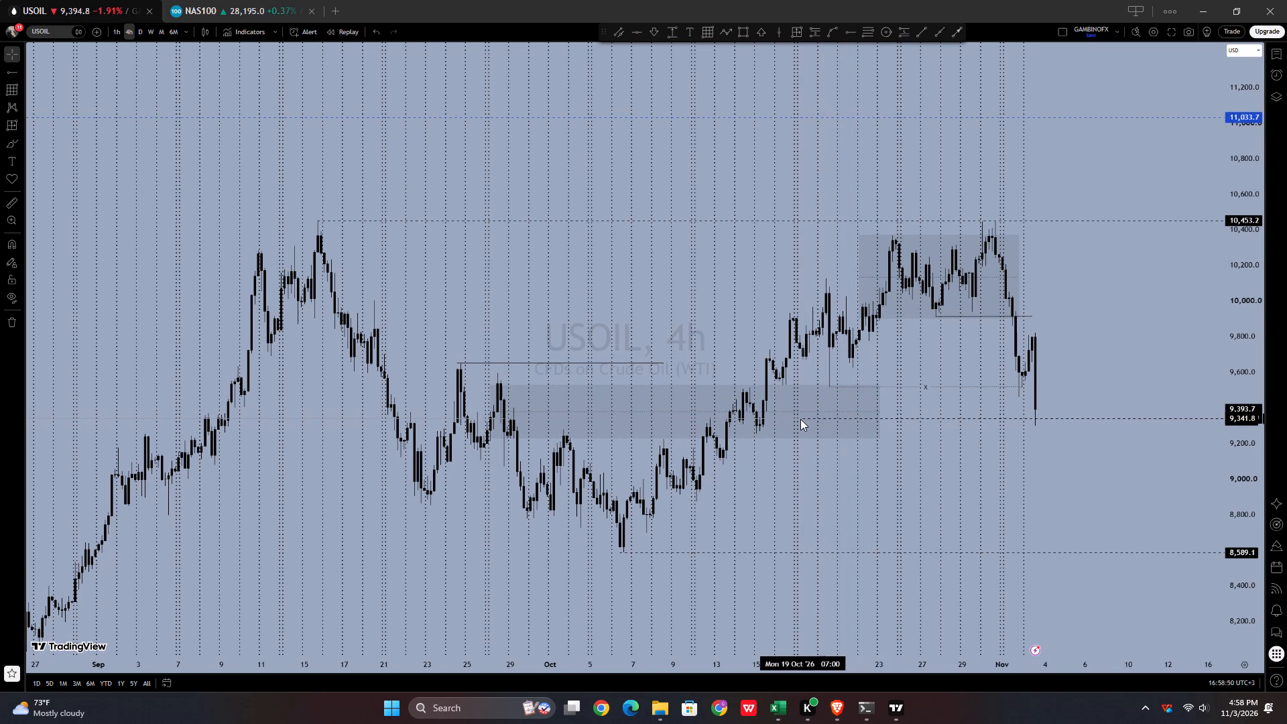
{"action": "left_click_drag", "start_coordinate": [800, 419], "coordinate": [786, 412]}
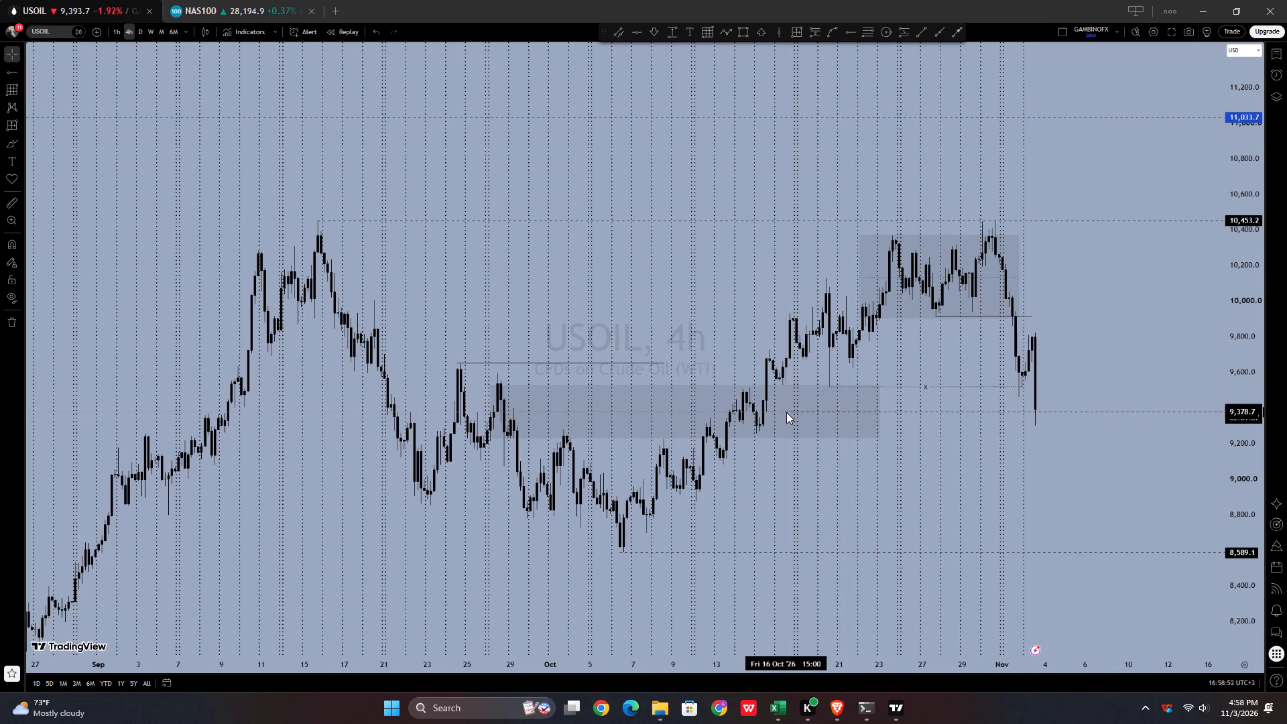
{"action": "left_click_drag", "start_coordinate": [786, 412], "coordinate": [784, 412]}
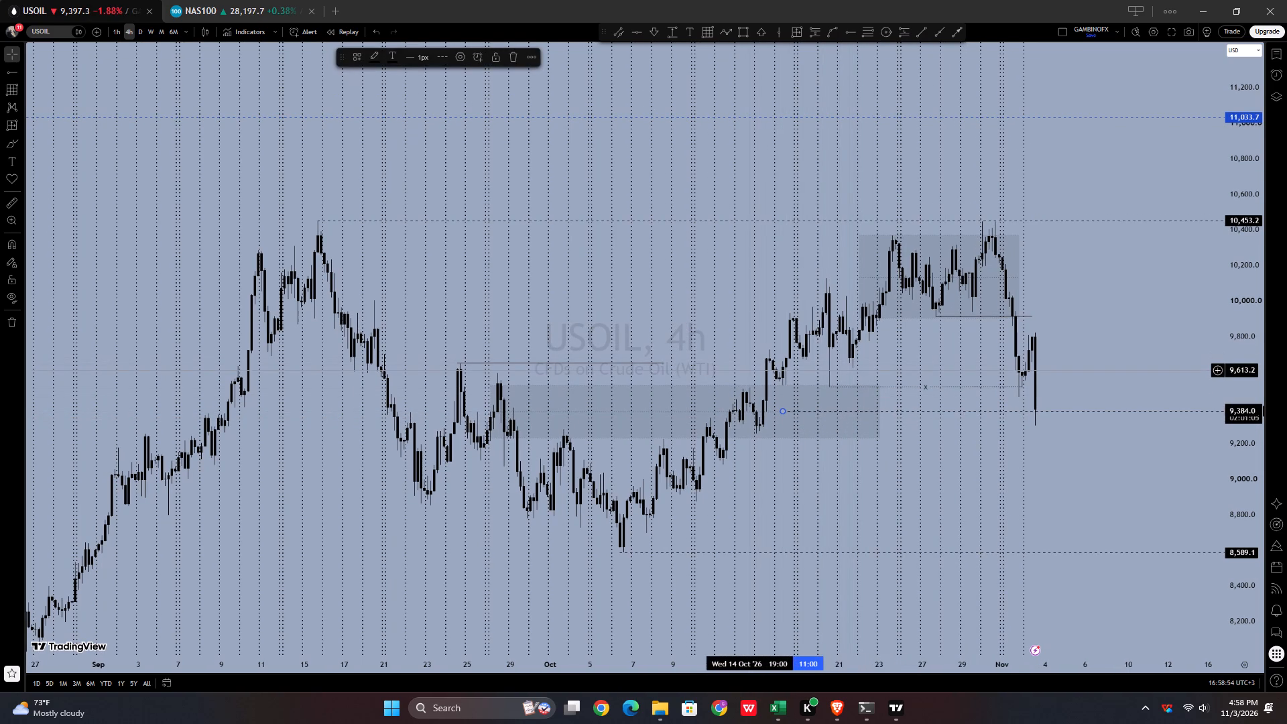
{"action": "left_click", "coordinate": [761, 369]}
On the 1-hour USOIL chart, measure from about 9,399 up to 9,824 and down to 9,317, then remove the measurement.
{"action": "left_click", "coordinate": [119, 25]}
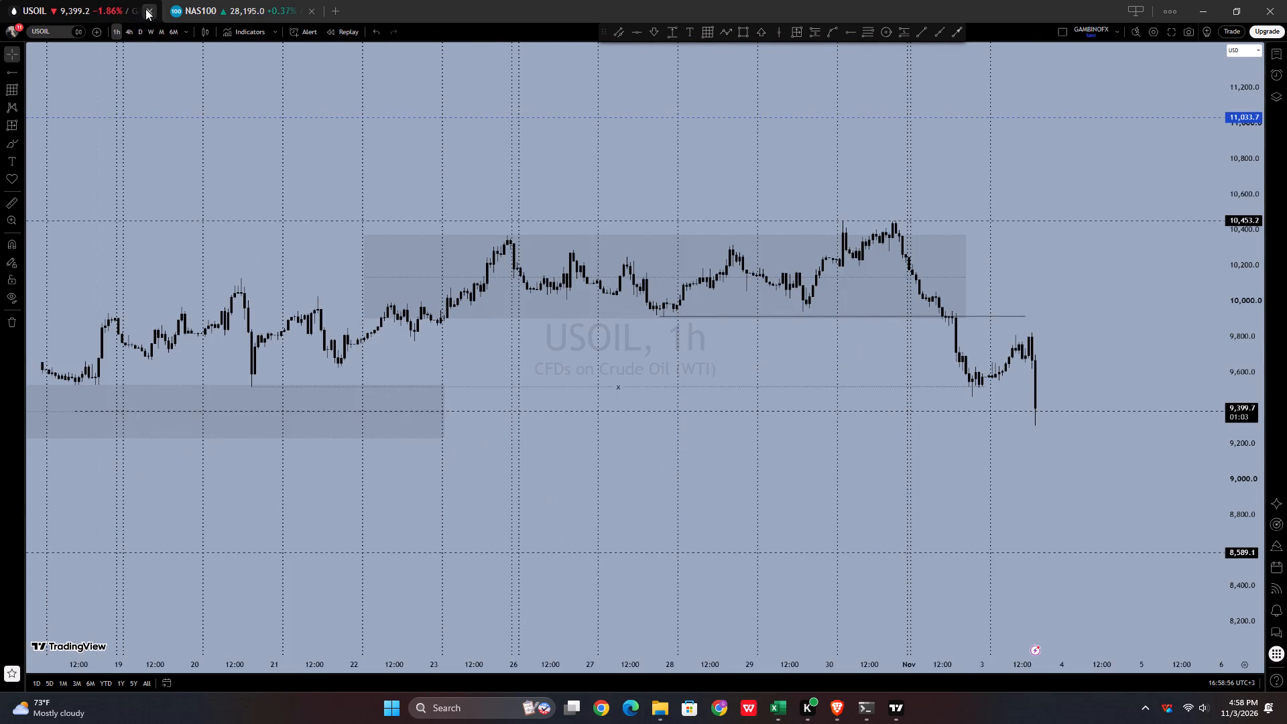
{"action": "scroll", "coordinate": [339, 387], "scroll_direction": "down", "scroll_amount": 4}
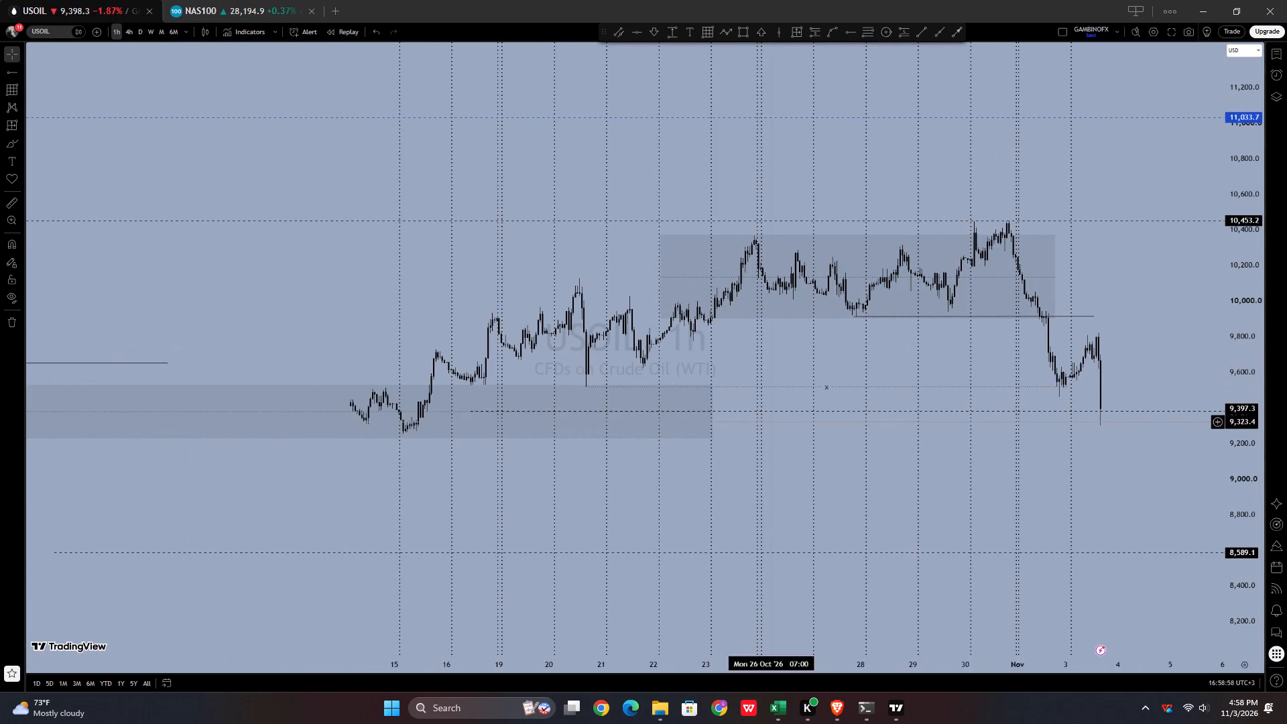
{"action": "left_click_drag", "start_coordinate": [1251, 621], "coordinate": [1212, 465]}
{"action": "scroll", "coordinate": [1144, 394], "scroll_direction": "up", "scroll_amount": 2}
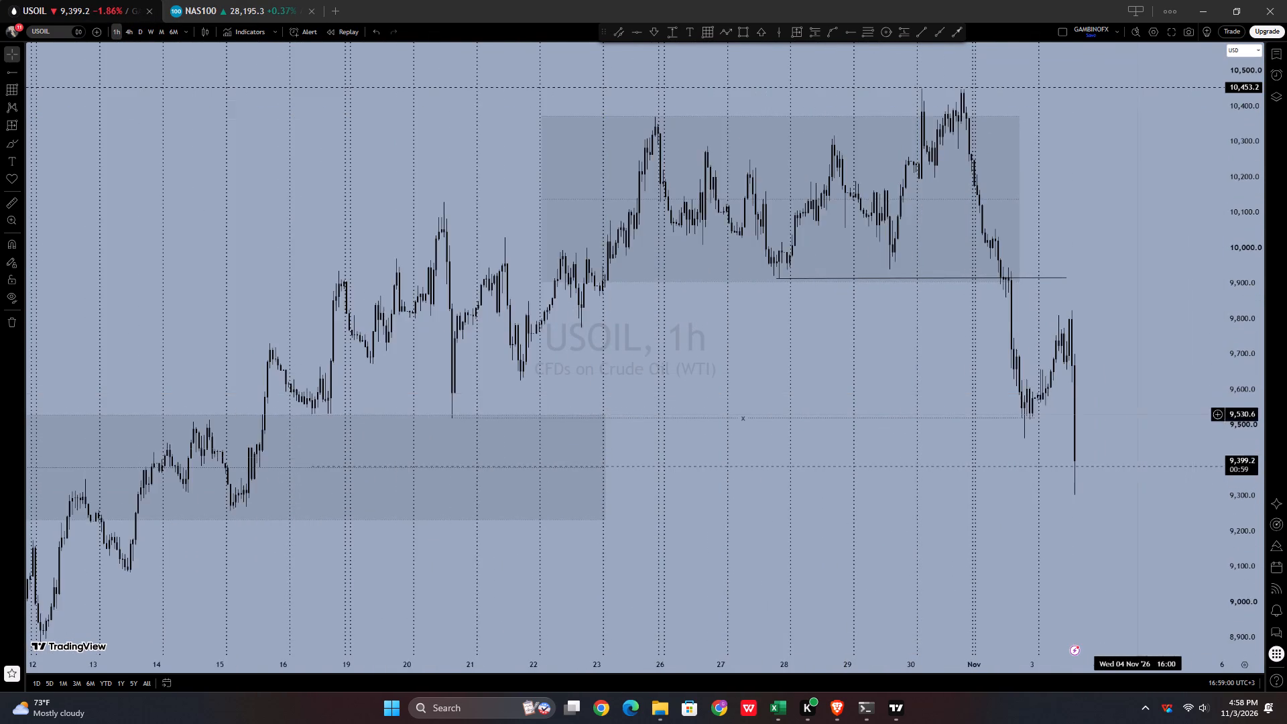
{"action": "scroll", "coordinate": [1152, 471], "scroll_direction": "up", "scroll_amount": 3}
{"action": "left_click_drag", "start_coordinate": [1238, 607], "coordinate": [1245, 630]}
{"action": "scroll", "coordinate": [1176, 589], "scroll_direction": "down", "scroll_amount": 1}
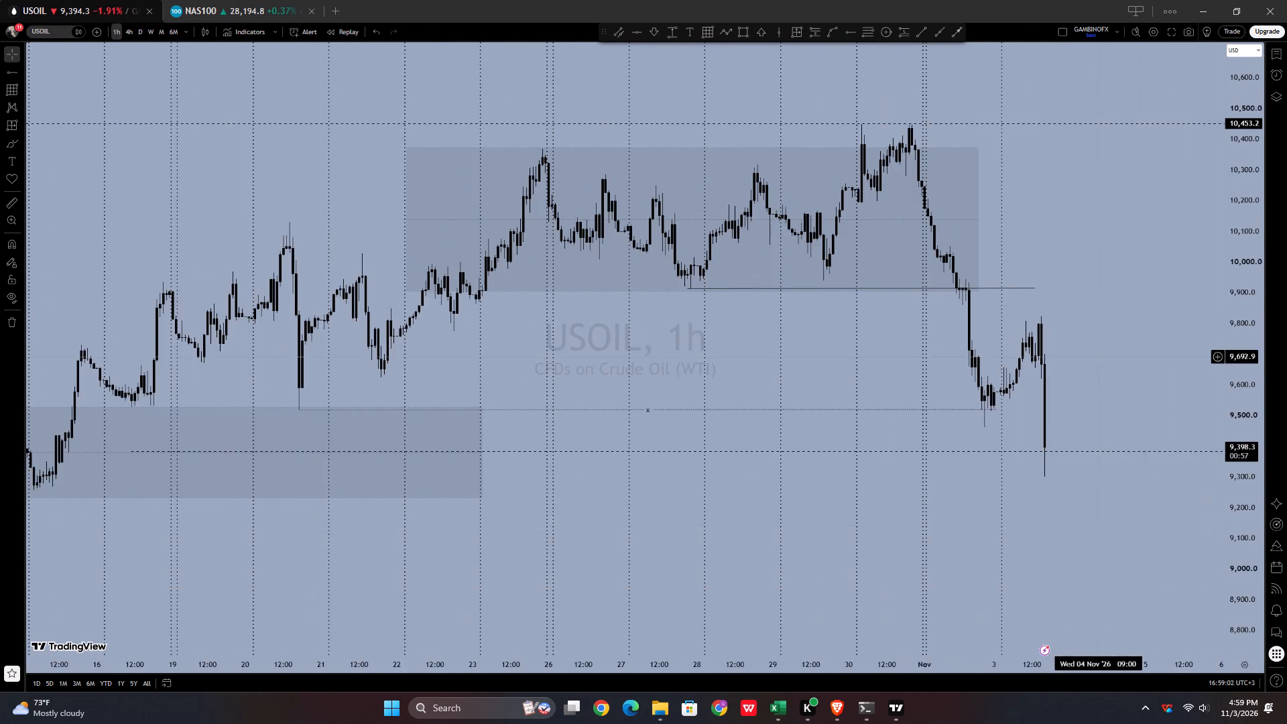
{"action": "left_click_drag", "start_coordinate": [1099, 357], "coordinate": [1042, 420]}
{"action": "left_click", "coordinate": [794, 33]}
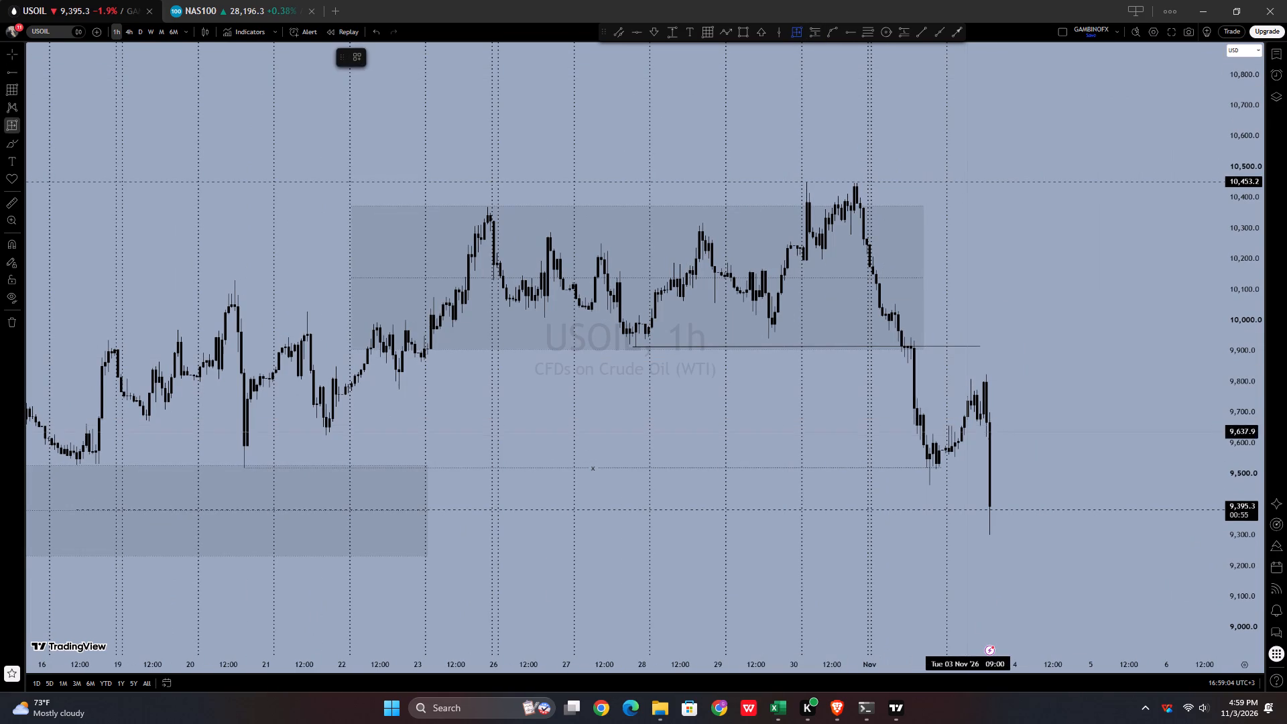
{"action": "left_click_drag", "start_coordinate": [1002, 505], "coordinate": [1026, 375]}
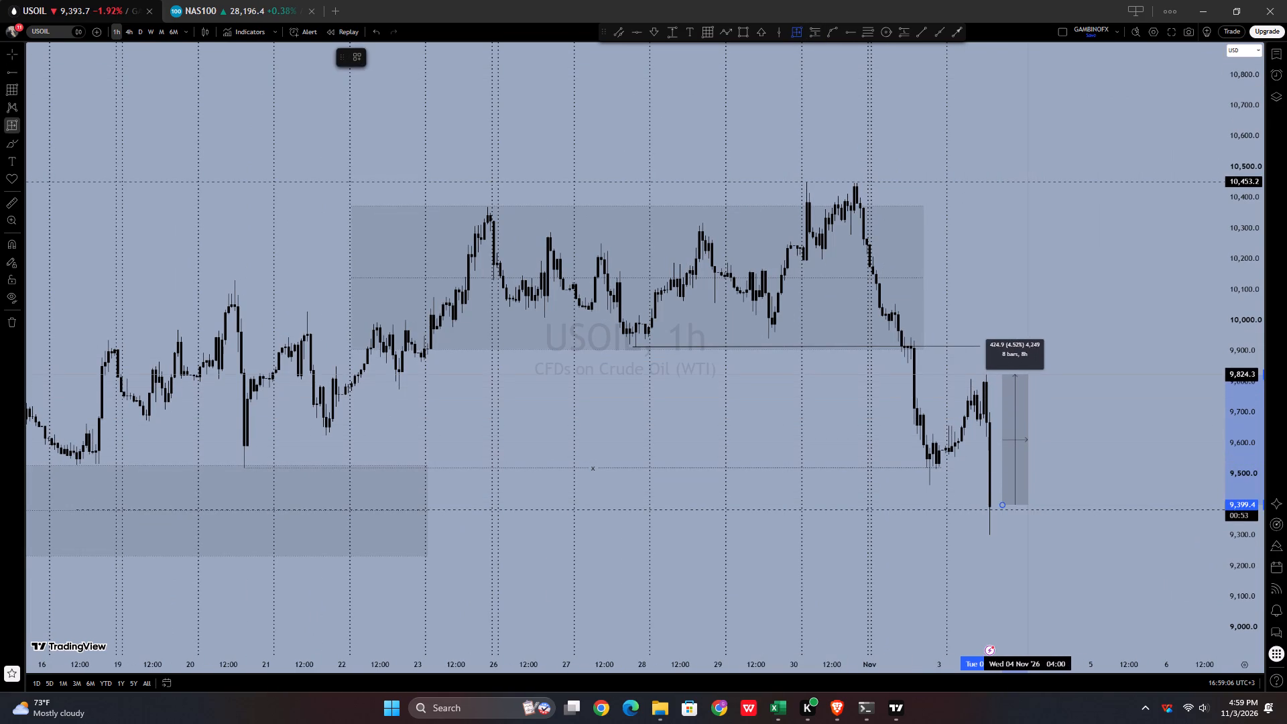
{"action": "left_click_drag", "start_coordinate": [1026, 375], "coordinate": [1027, 372]}
{"action": "left_click", "coordinate": [1027, 372]}
{"action": "left_click_drag", "start_coordinate": [1028, 371], "coordinate": [1020, 526]}
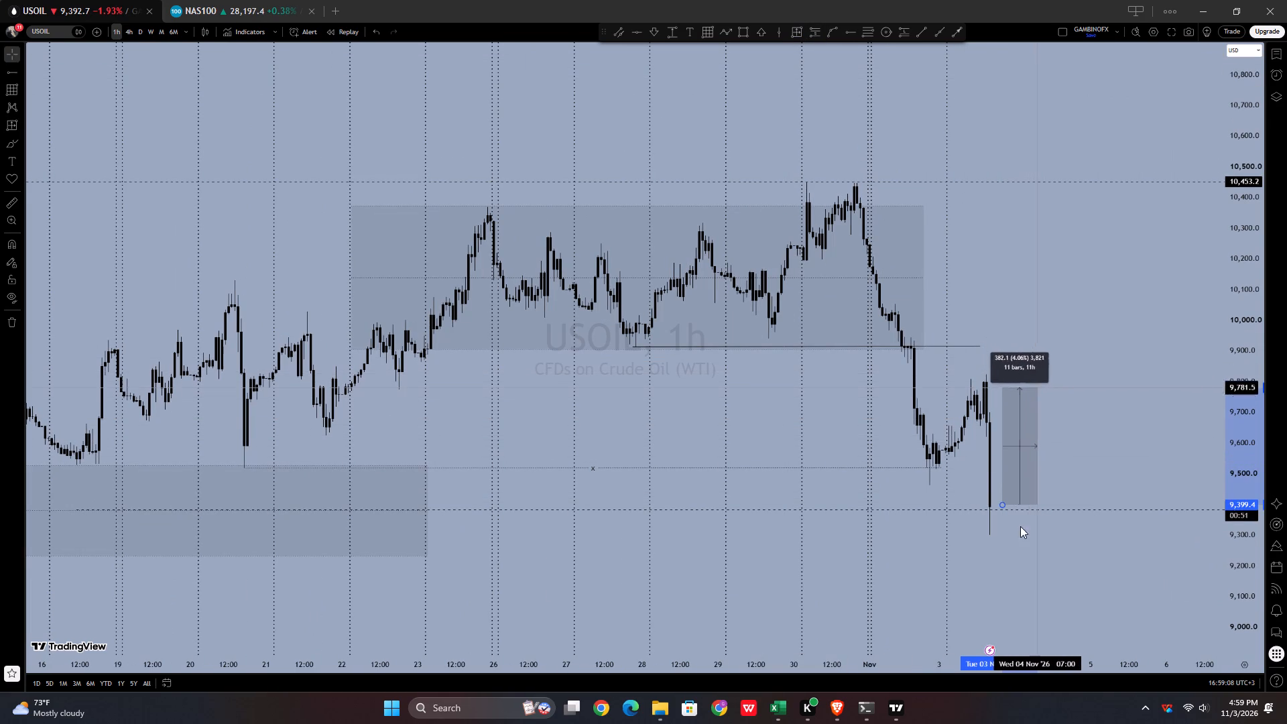
{"action": "left_click_drag", "start_coordinate": [1020, 526], "coordinate": [1030, 531]}
{"action": "left_click", "coordinate": [1030, 531]}
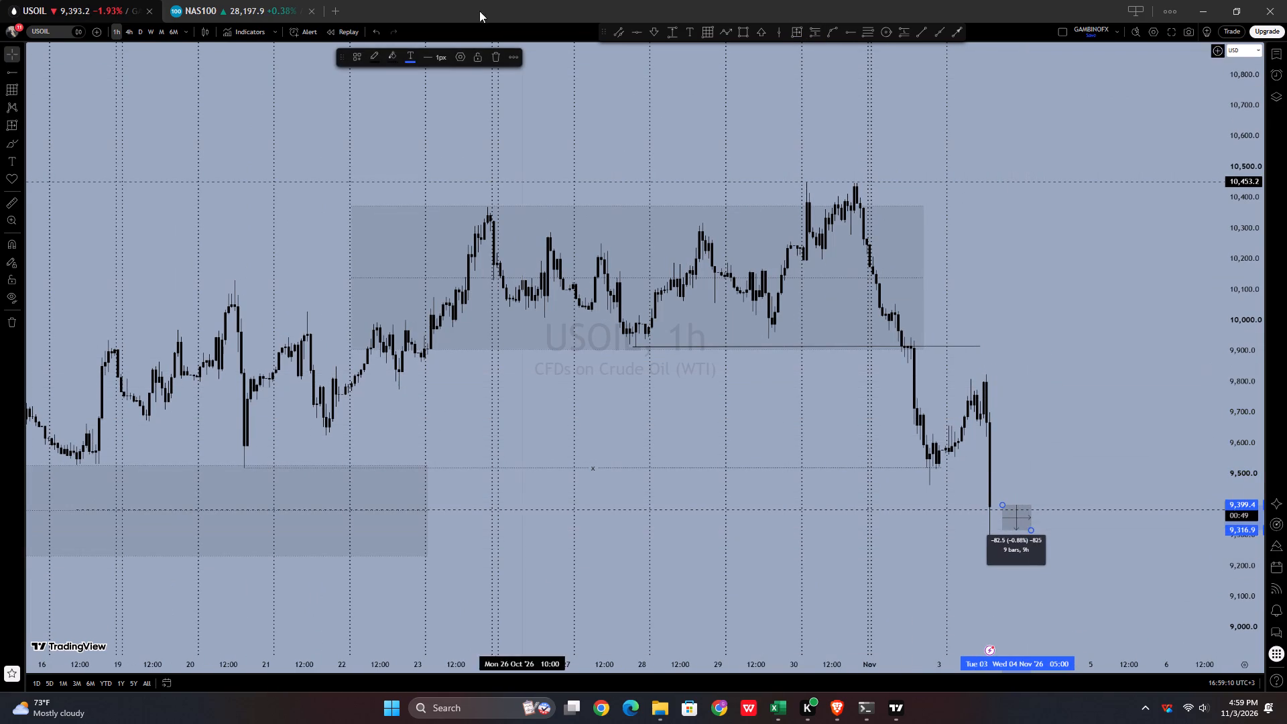
{"action": "left_click", "coordinate": [492, 60]}
Switch the first tab to XAUUSD and examine recent 1-hour price action against the marked zones.
{"action": "key", "text": "space"}
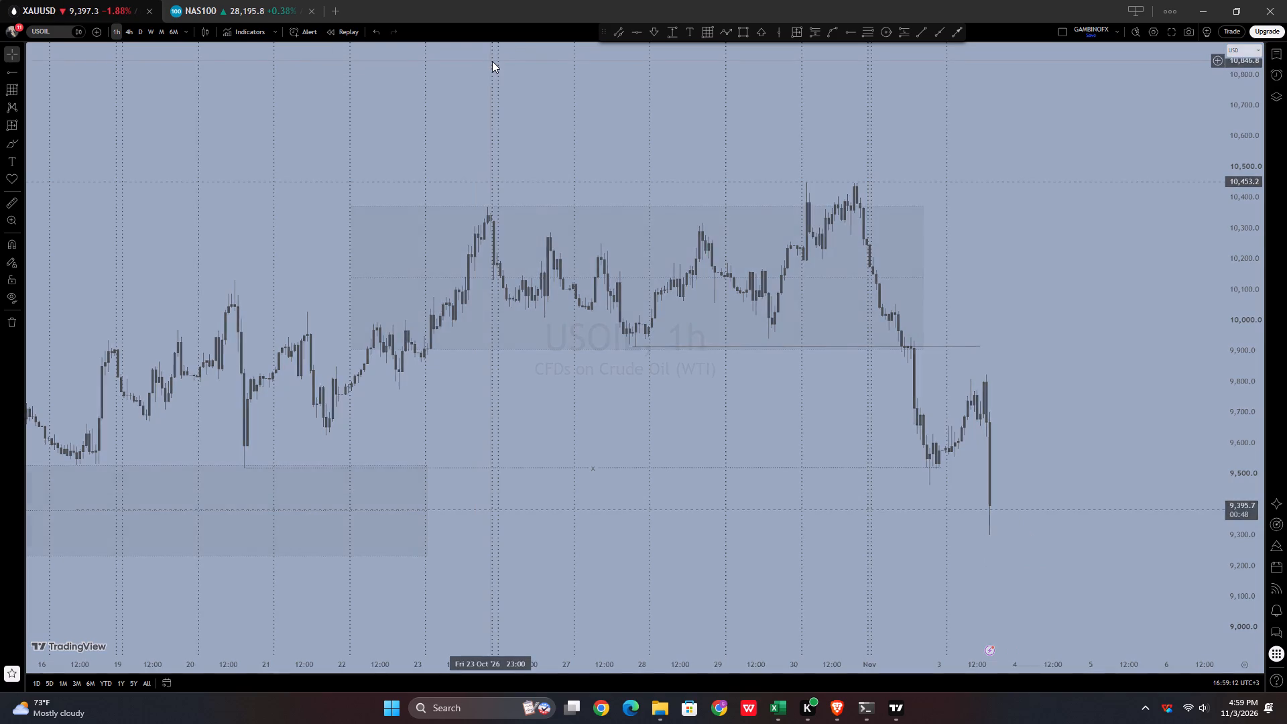
{"action": "scroll", "coordinate": [624, 285], "scroll_direction": "down", "scroll_amount": 4}
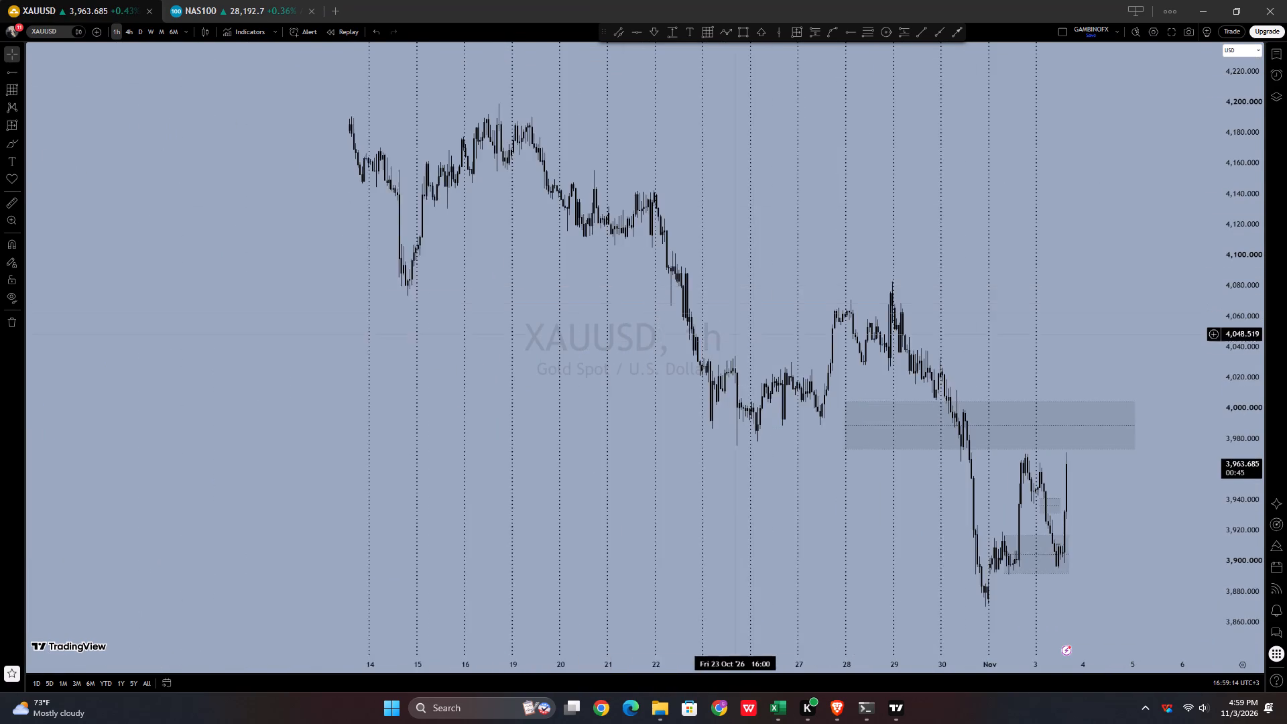
{"action": "scroll", "coordinate": [761, 344], "scroll_direction": "up", "scroll_amount": 6}
{"action": "left_click", "coordinate": [1001, 471]}
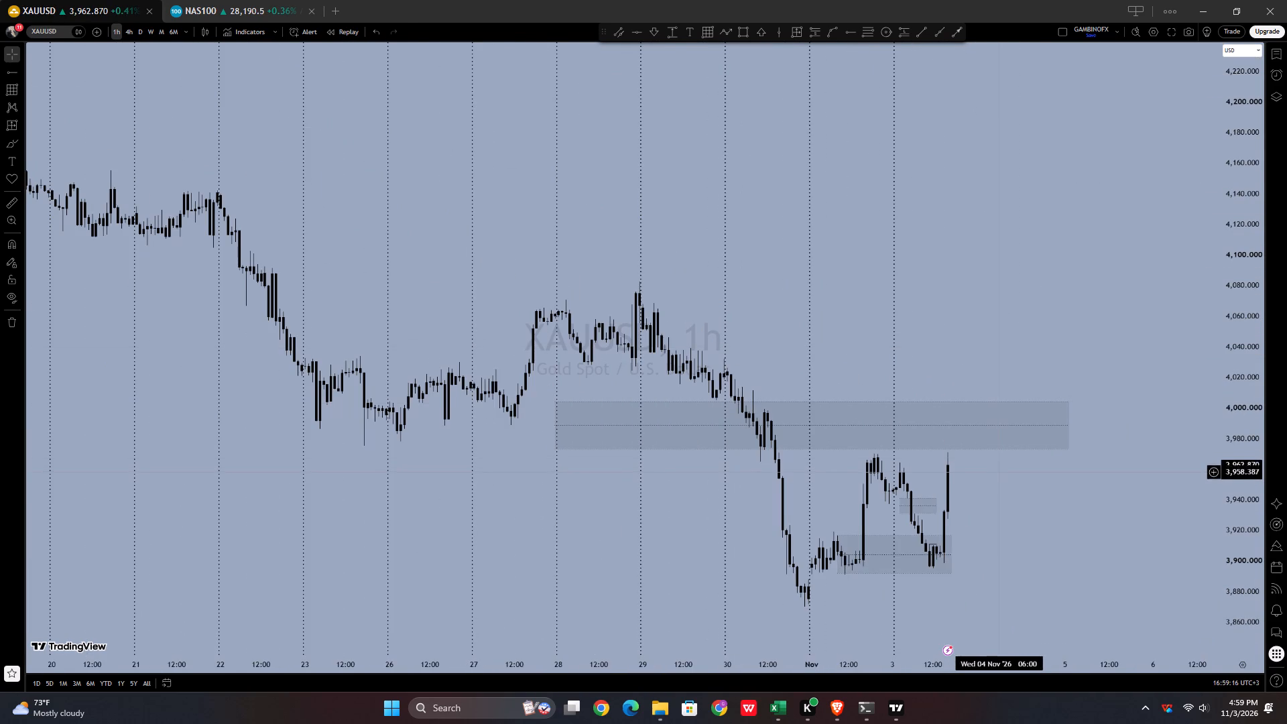
{"action": "left_click_drag", "start_coordinate": [1001, 473], "coordinate": [979, 446]}
{"action": "scroll", "coordinate": [1003, 480], "scroll_direction": "down", "scroll_amount": 1}
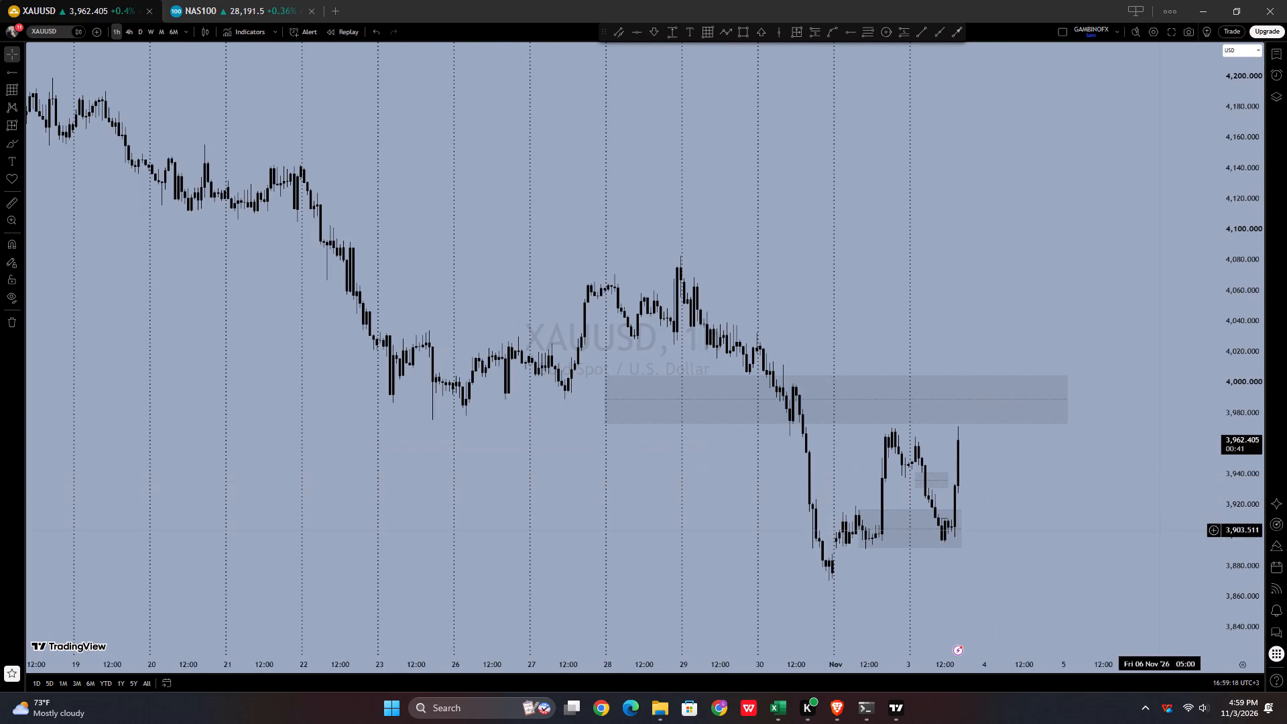
{"action": "left_click_drag", "start_coordinate": [1236, 522], "coordinate": [1220, 442]}
{"action": "left_click_drag", "start_coordinate": [1205, 481], "coordinate": [1203, 391]}
{"action": "scroll", "coordinate": [1204, 386], "scroll_direction": "down", "scroll_amount": 1}
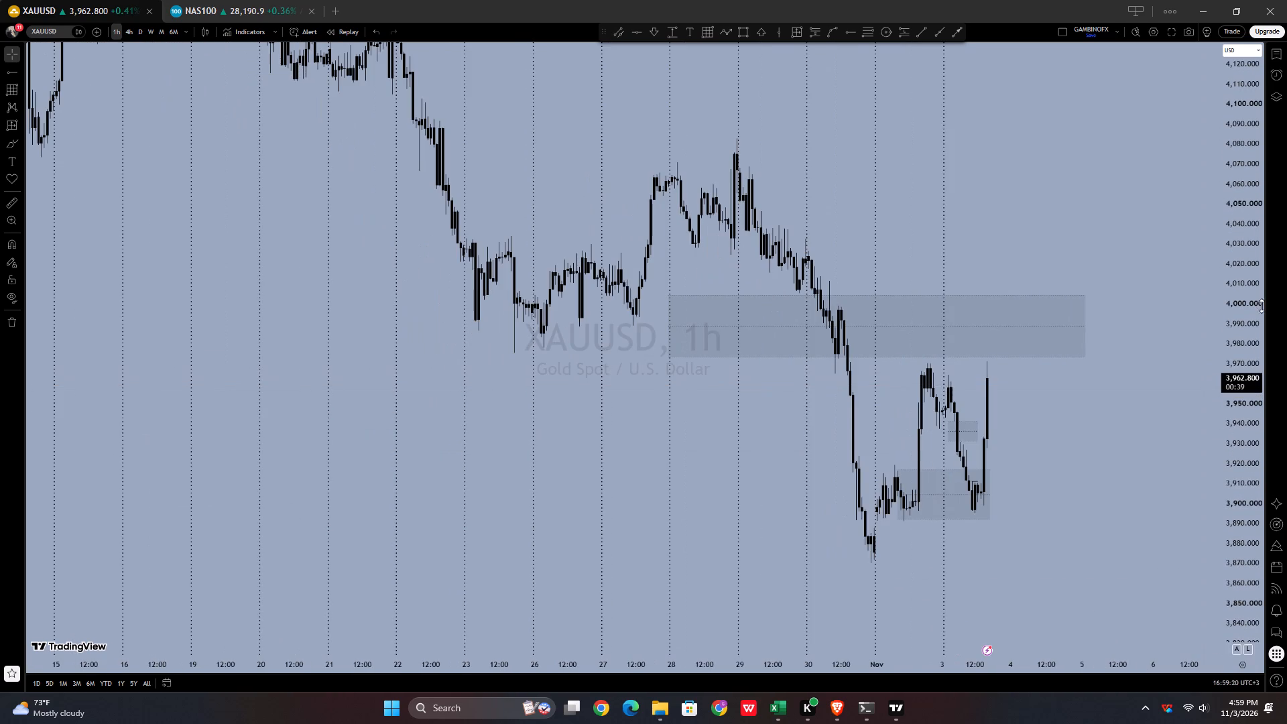
{"action": "left_click_drag", "start_coordinate": [1245, 239], "coordinate": [1229, 367]}
{"action": "scroll", "coordinate": [1188, 385], "scroll_direction": "up", "scroll_amount": 1}
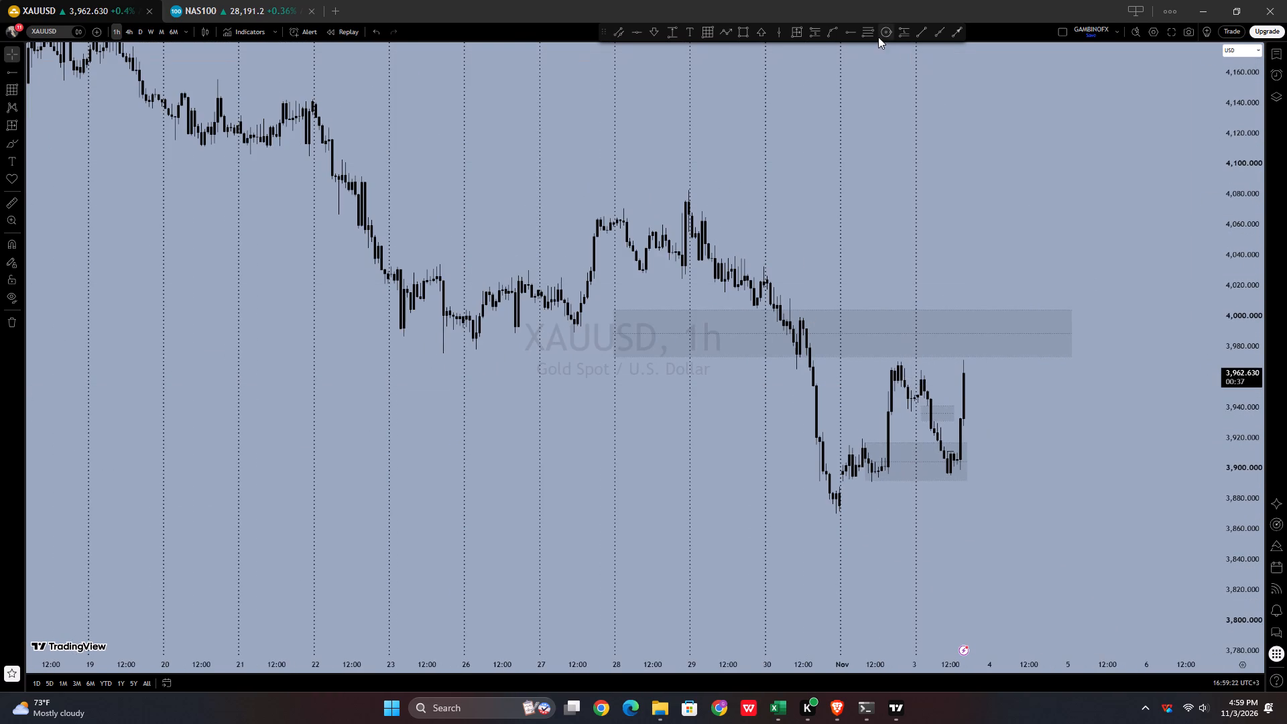
Place a horizontal ray from the 2 Nov swing high on the 1-hour XAUUSD chart at about 3,970.7.
{"action": "left_click", "coordinate": [853, 40]}
{"action": "left_click", "coordinate": [897, 361]}
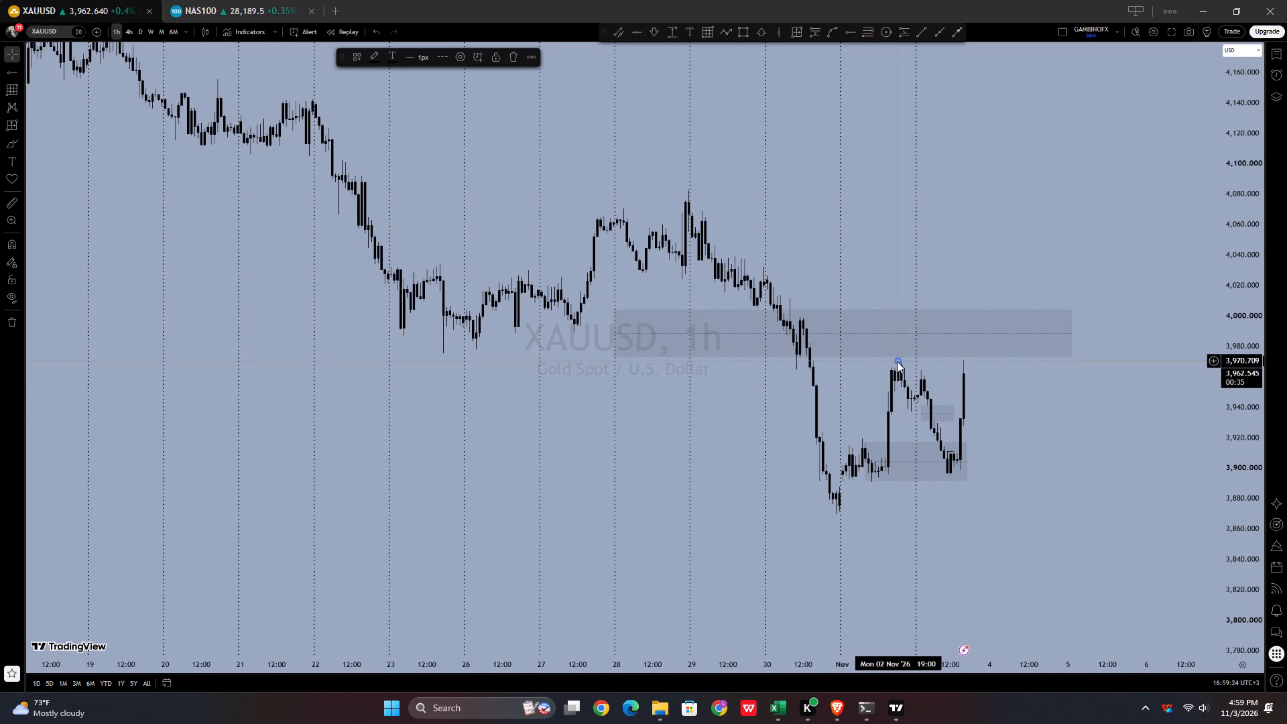
Extend the right edge of the small 3,931–3,942 zone on the 1-hour XAUUSD chart to about 18:00 on 3 Nov.
{"action": "left_click", "coordinate": [915, 414]}
{"action": "left_click", "coordinate": [937, 430]}
{"action": "left_click", "coordinate": [953, 438]}
{"action": "left_click", "coordinate": [959, 440]}
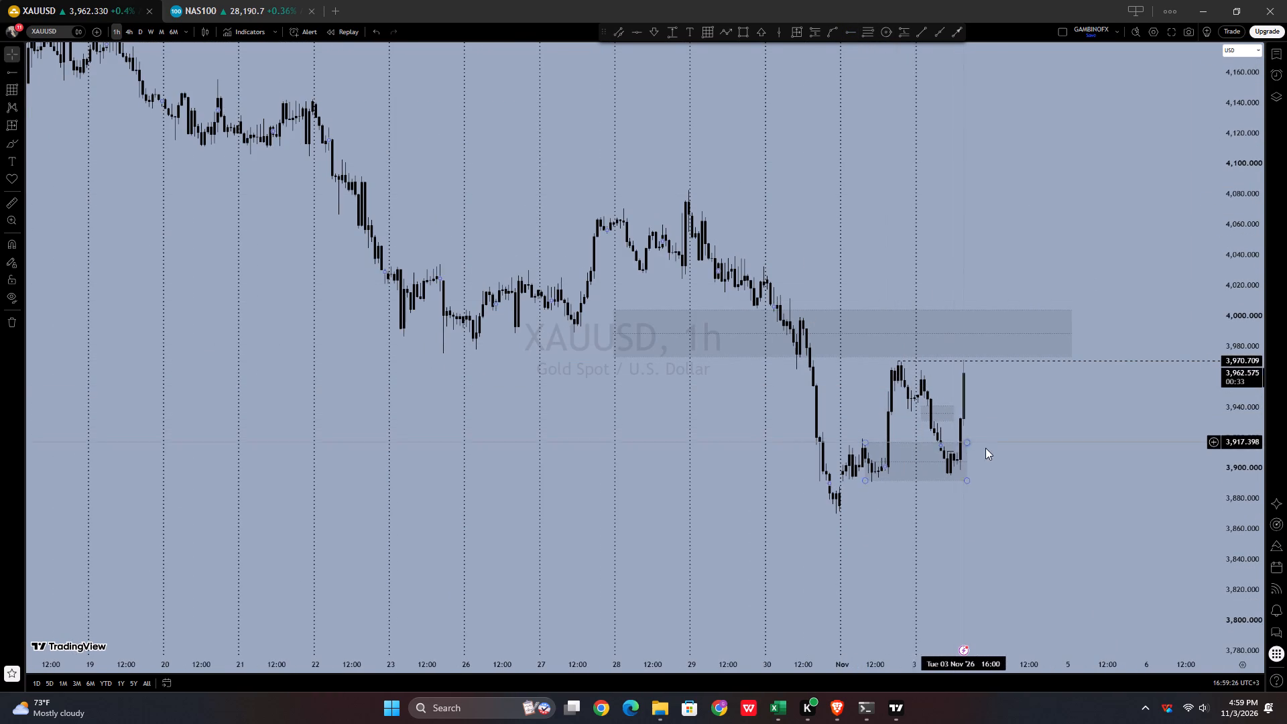
{"action": "left_click", "coordinate": [997, 452]}
{"action": "left_click_drag", "start_coordinate": [997, 452], "coordinate": [1020, 465]}
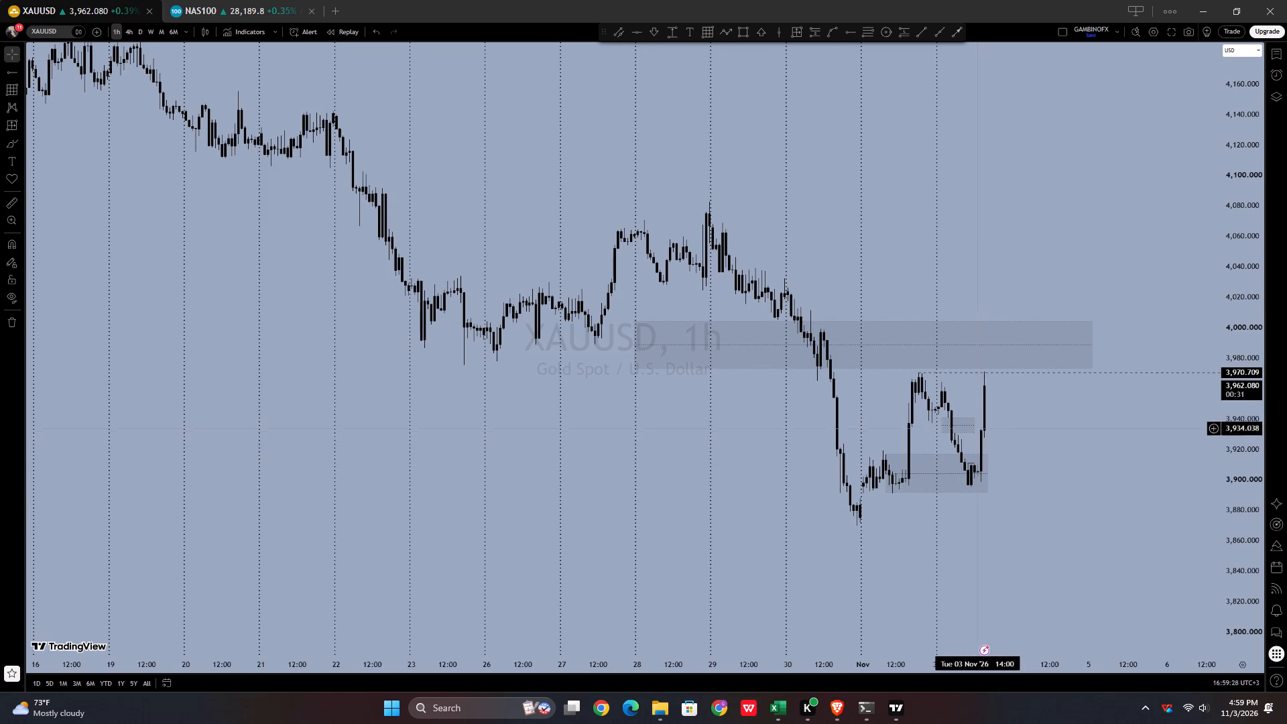
{"action": "left_click_drag", "start_coordinate": [974, 418], "coordinate": [999, 417]}
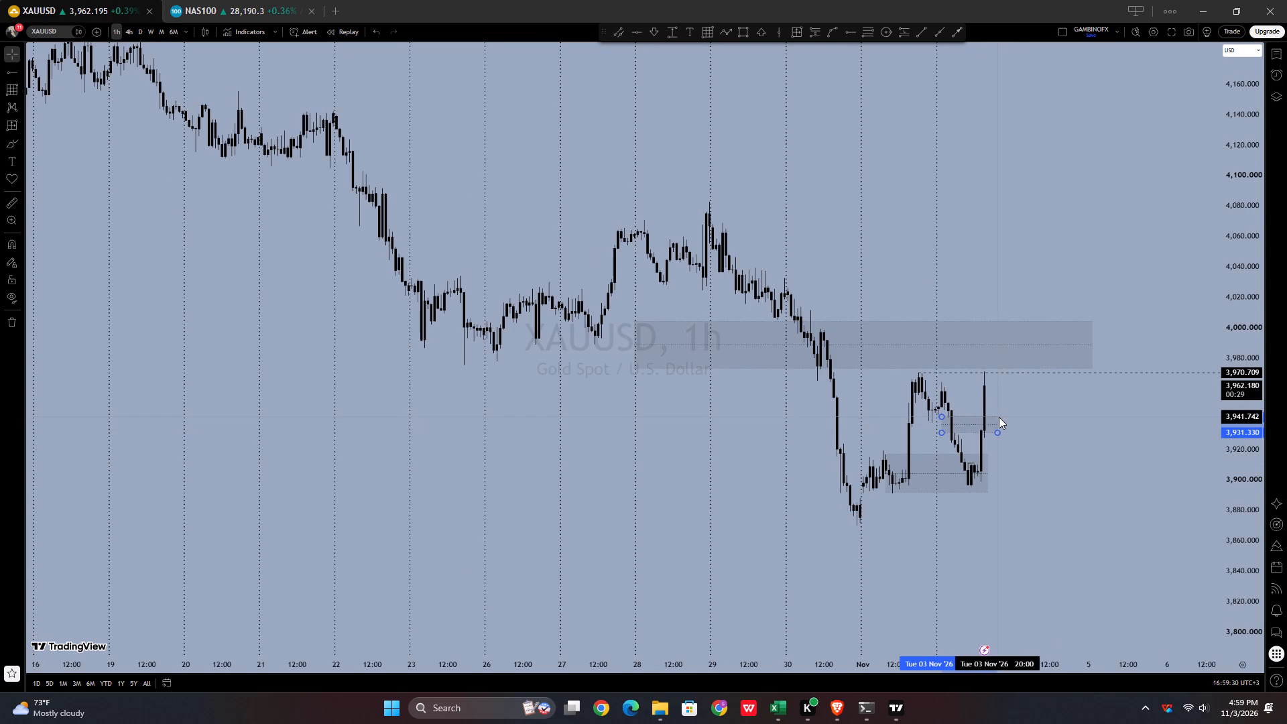
{"action": "left_click_drag", "start_coordinate": [999, 417], "coordinate": [993, 418]}
{"action": "triple_click", "coordinate": [999, 416]}
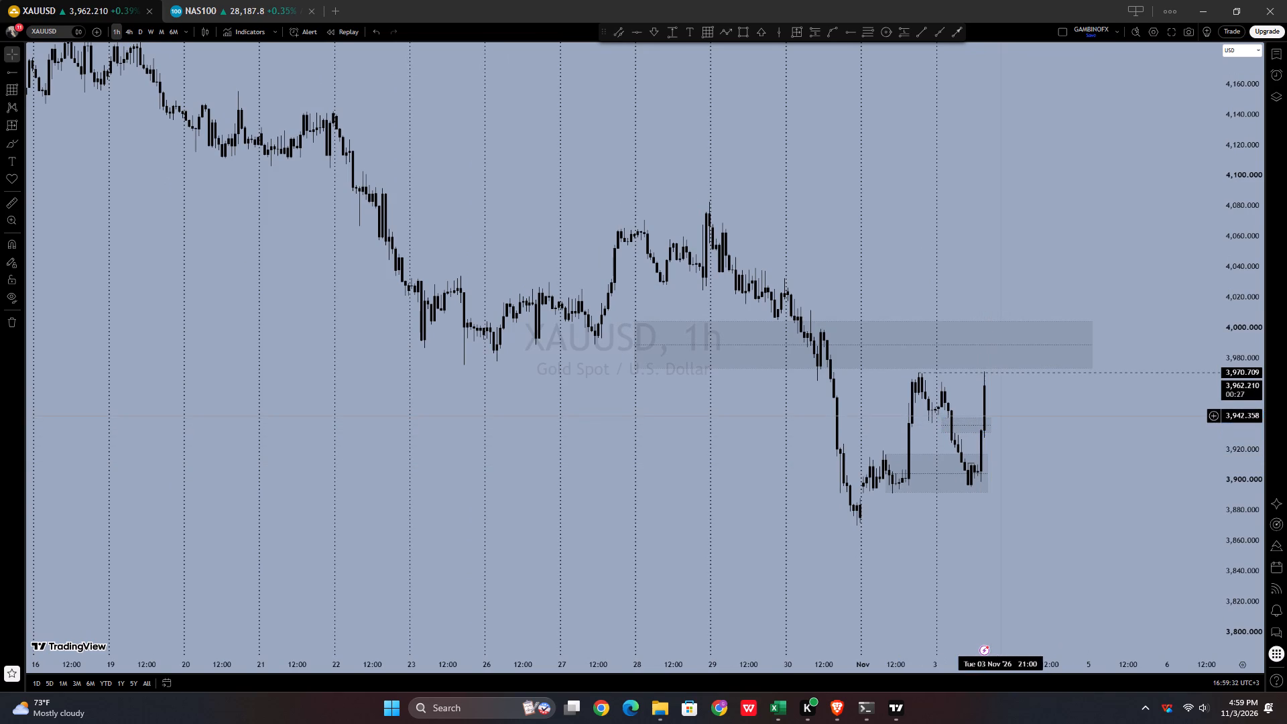
Place a horizontal ray from the 30 Oct swing low on the 1-hour XAUUSD chart at about 3,870.7.
{"action": "left_click_drag", "start_coordinate": [1018, 442], "coordinate": [1030, 459]}
{"action": "left_click_drag", "start_coordinate": [1030, 459], "coordinate": [1039, 472]}
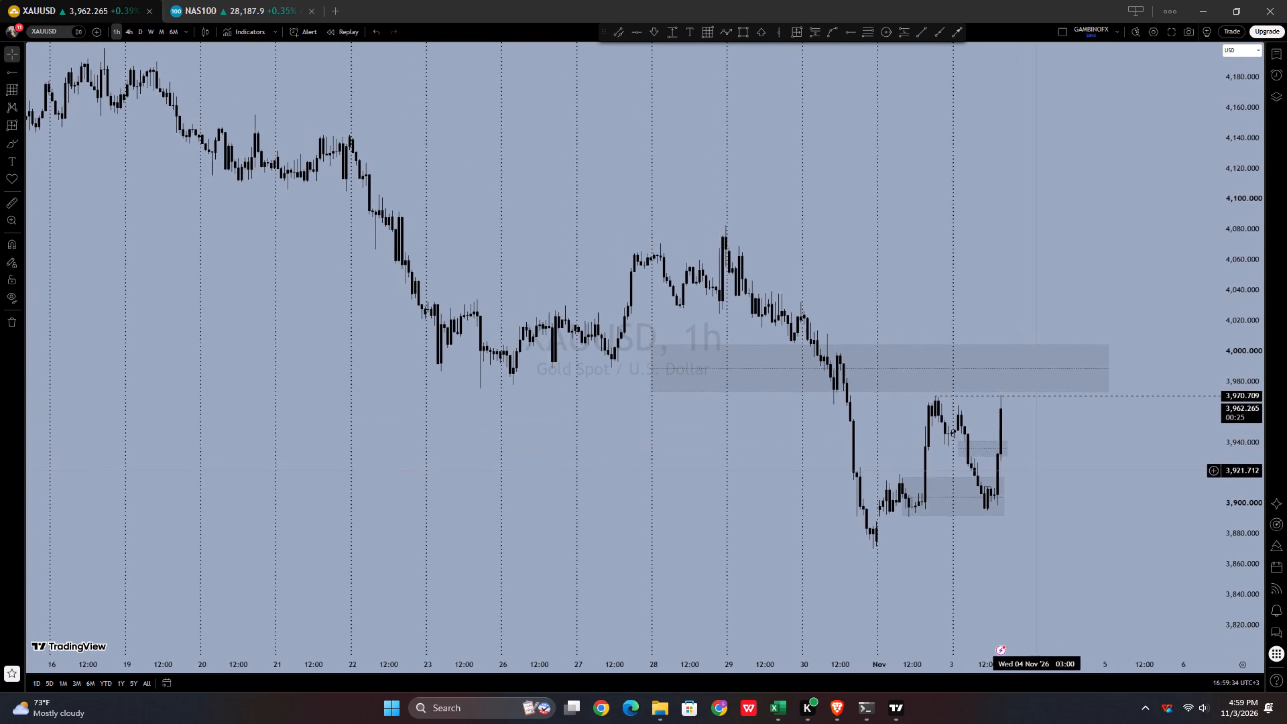
{"action": "left_click_drag", "start_coordinate": [1039, 472], "coordinate": [1041, 475]}
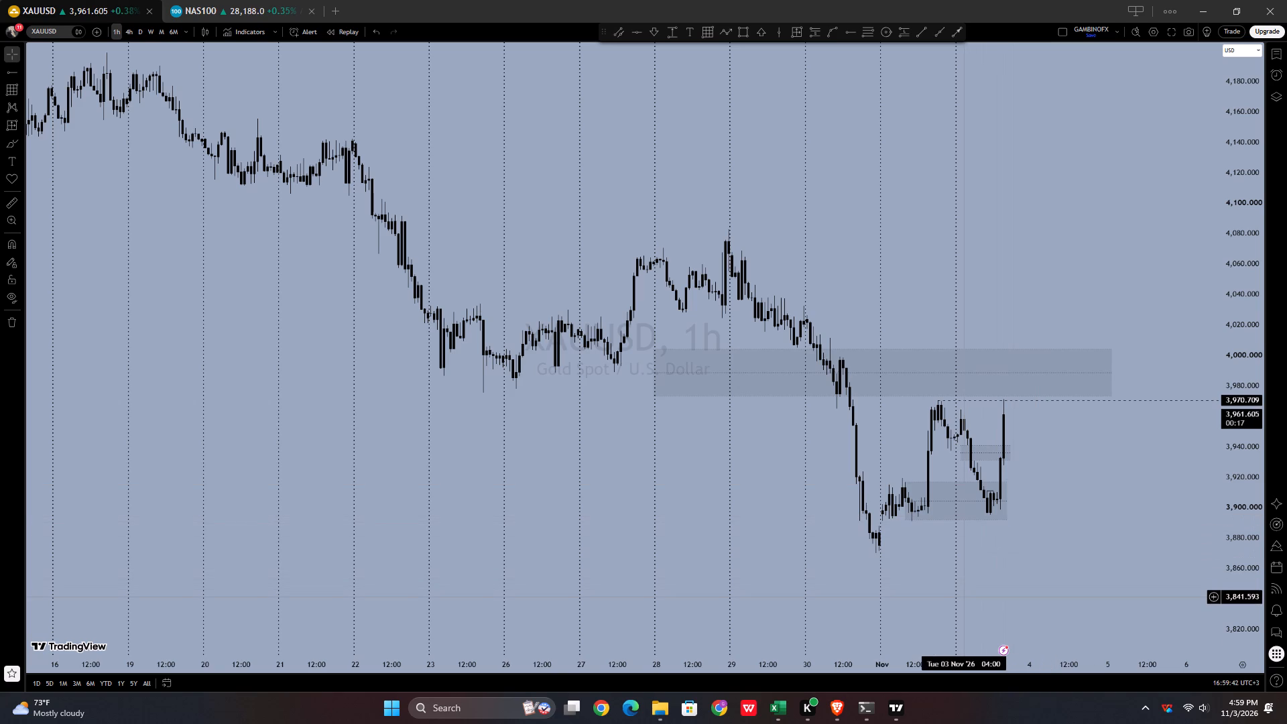
{"action": "scroll", "coordinate": [964, 597], "scroll_direction": "down", "scroll_amount": 1}
{"action": "scroll", "coordinate": [981, 552], "scroll_direction": "up", "scroll_amount": 2}
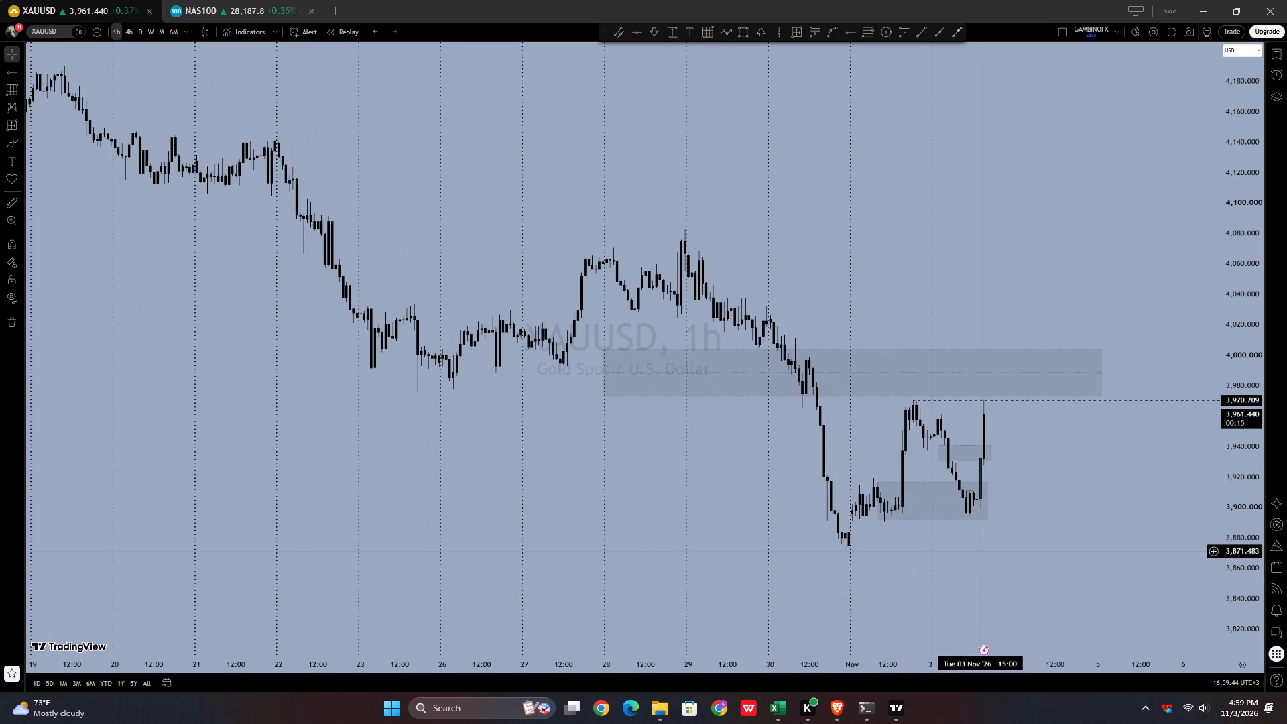
{"action": "left_click_drag", "start_coordinate": [1247, 568], "coordinate": [1227, 523]}
{"action": "scroll", "coordinate": [1109, 561], "scroll_direction": "up", "scroll_amount": 3}
{"action": "left_click_drag", "start_coordinate": [1064, 577], "coordinate": [1053, 532]}
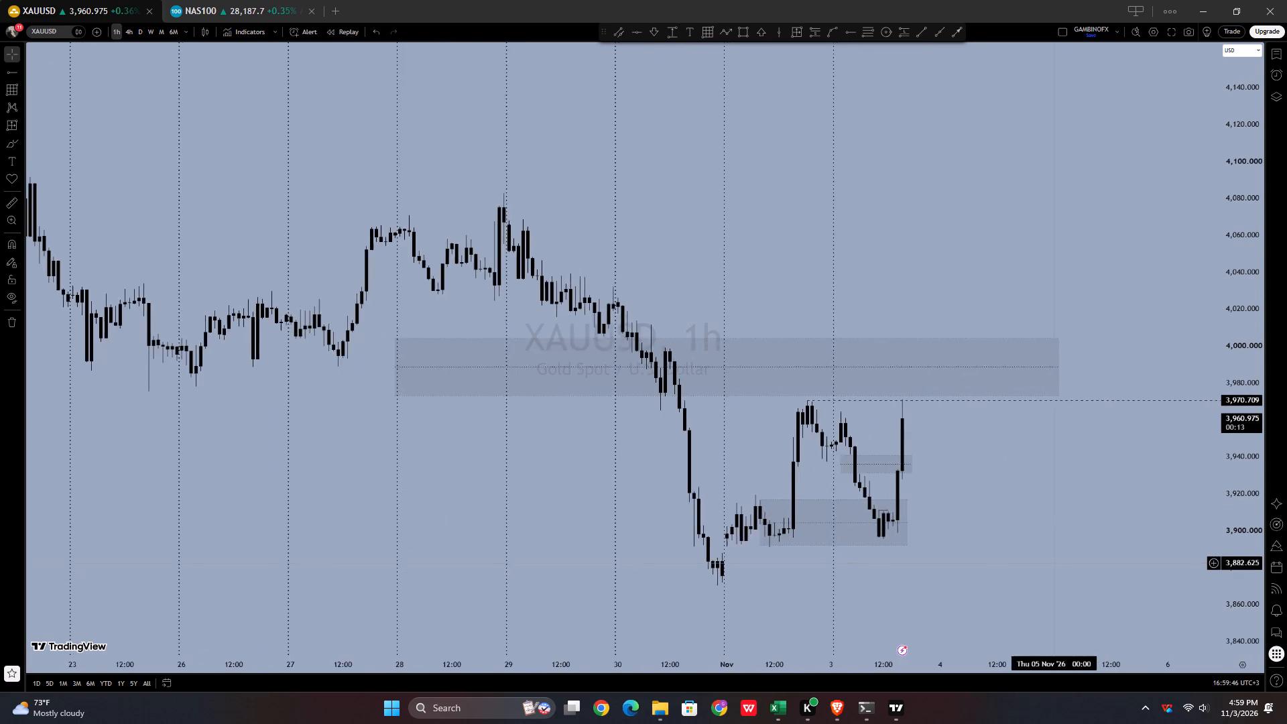
{"action": "left_click_drag", "start_coordinate": [1053, 532], "coordinate": [1069, 455]}
{"action": "scroll", "coordinate": [1070, 452], "scroll_direction": "down", "scroll_amount": 1}
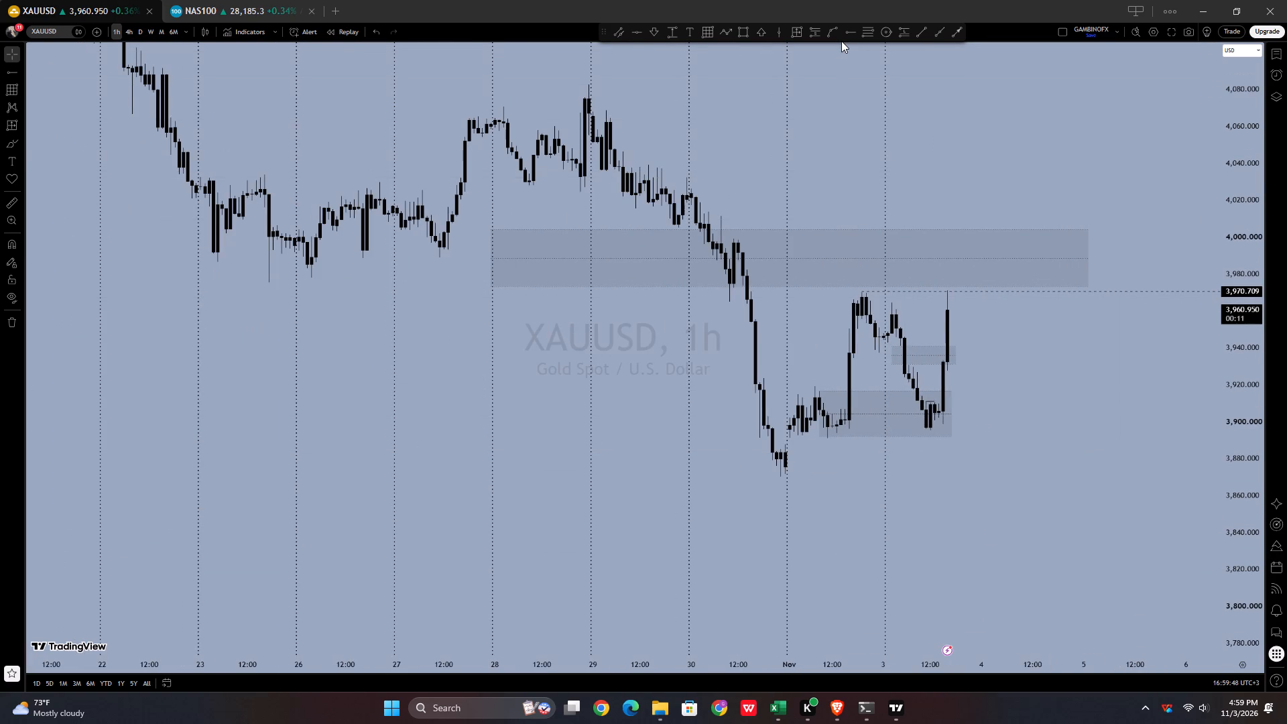
{"action": "left_click", "coordinate": [841, 40]}
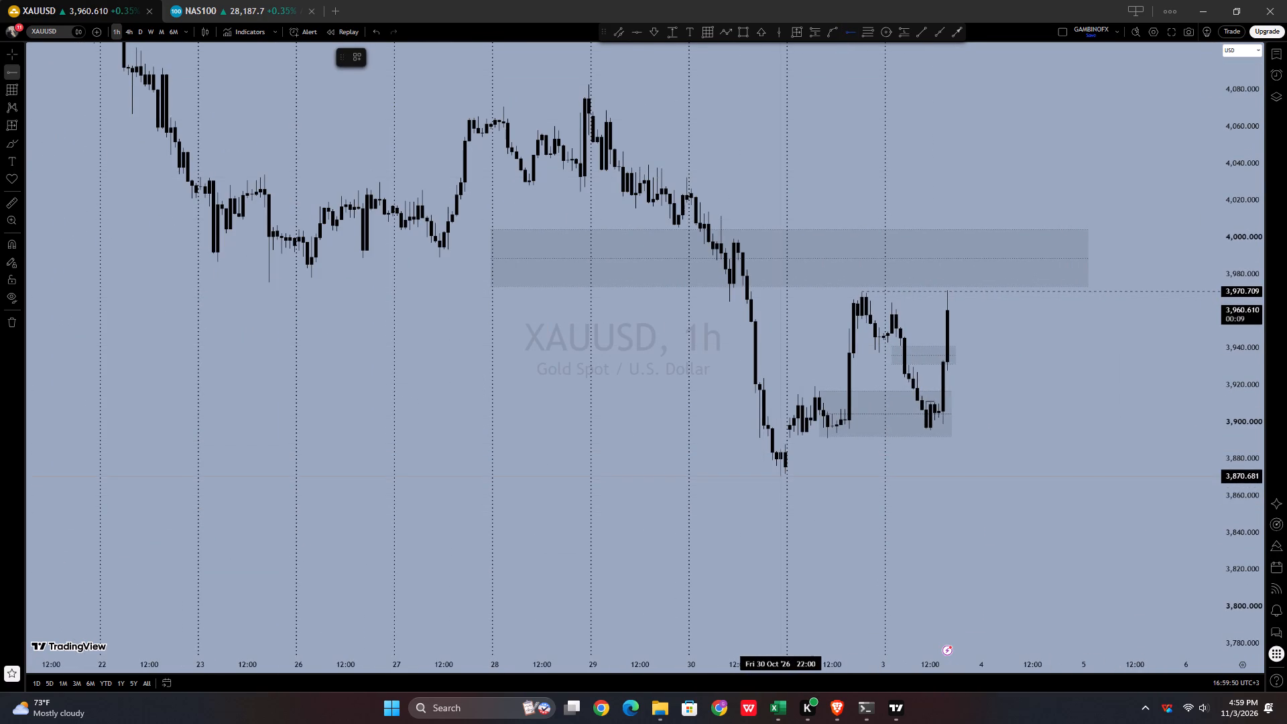
{"action": "left_click", "coordinate": [780, 477]}
{"action": "left_click", "coordinate": [678, 409]}
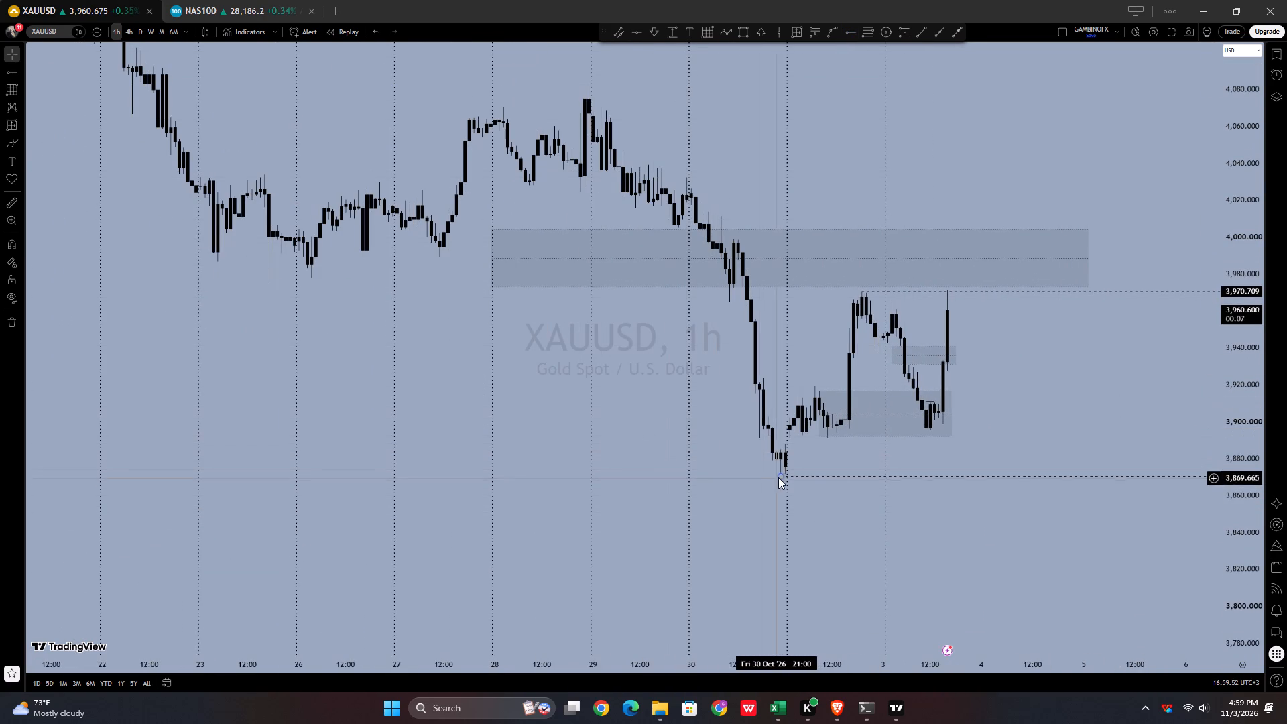
Change the line style of the 3,870.7 horizontal ray to dotted.
{"action": "left_click", "coordinate": [780, 477]}
{"action": "left_click", "coordinate": [442, 64]}
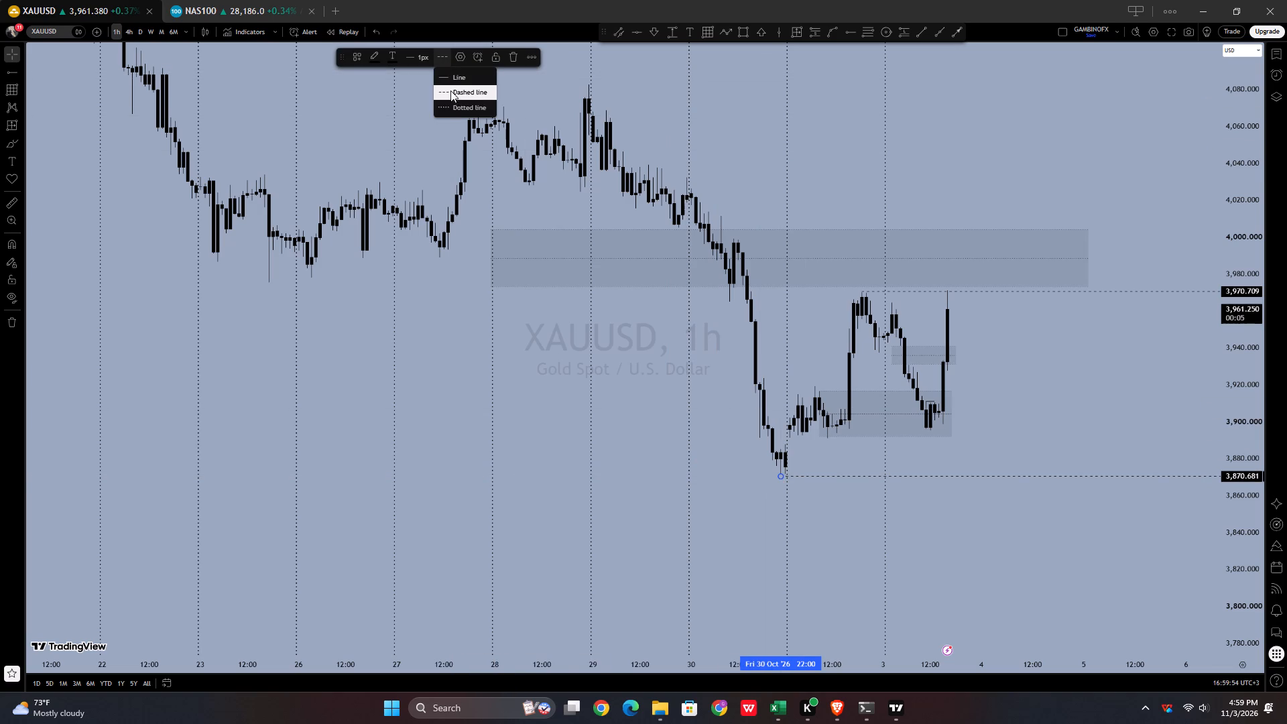
{"action": "left_click", "coordinate": [452, 105]}
{"action": "left_click", "coordinate": [504, 190]}
Place a horizontal line at about 3,988.6 along the midline of the large upper zone on the XAUUSD chart.
{"action": "scroll", "coordinate": [570, 316], "scroll_direction": "down", "scroll_amount": 2}
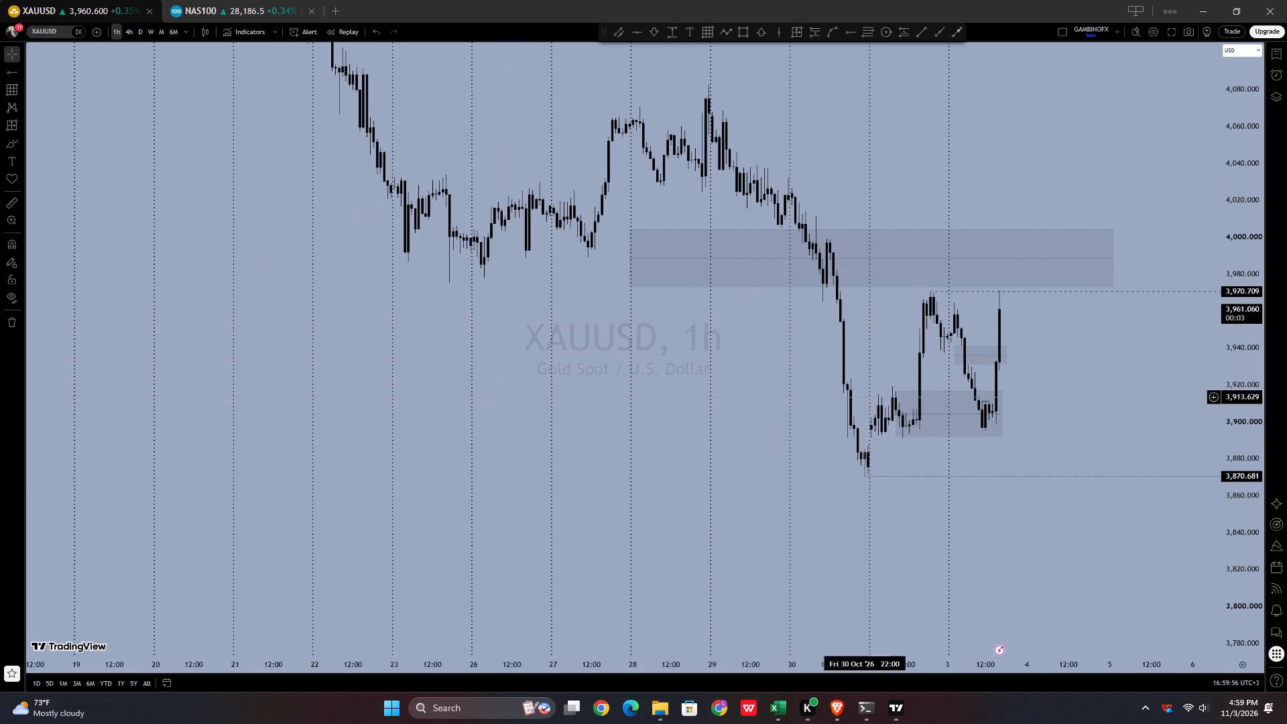
{"action": "left_click_drag", "start_coordinate": [1227, 158], "coordinate": [1231, 233]}
{"action": "left_click_drag", "start_coordinate": [1098, 182], "coordinate": [1083, 229]}
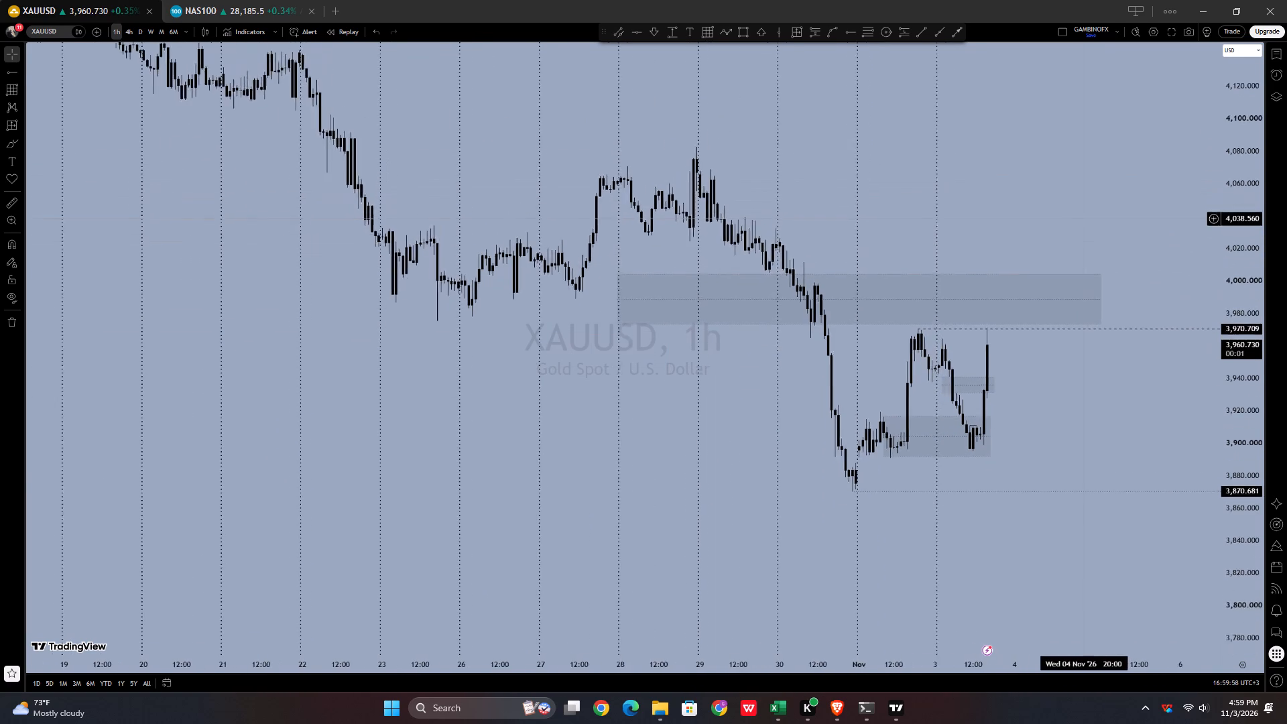
{"action": "left_click_drag", "start_coordinate": [1083, 229], "coordinate": [1059, 275]}
{"action": "left_click", "coordinate": [640, 40]}
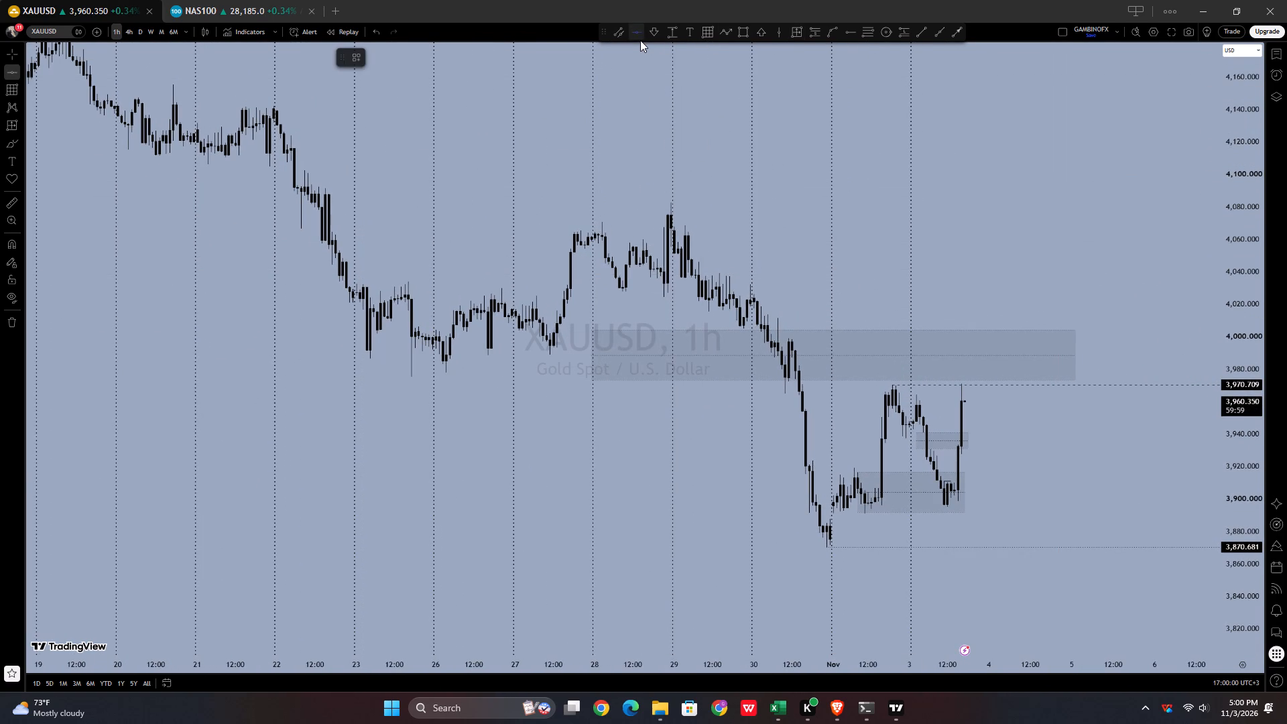
{"action": "left_click", "coordinate": [859, 356]}
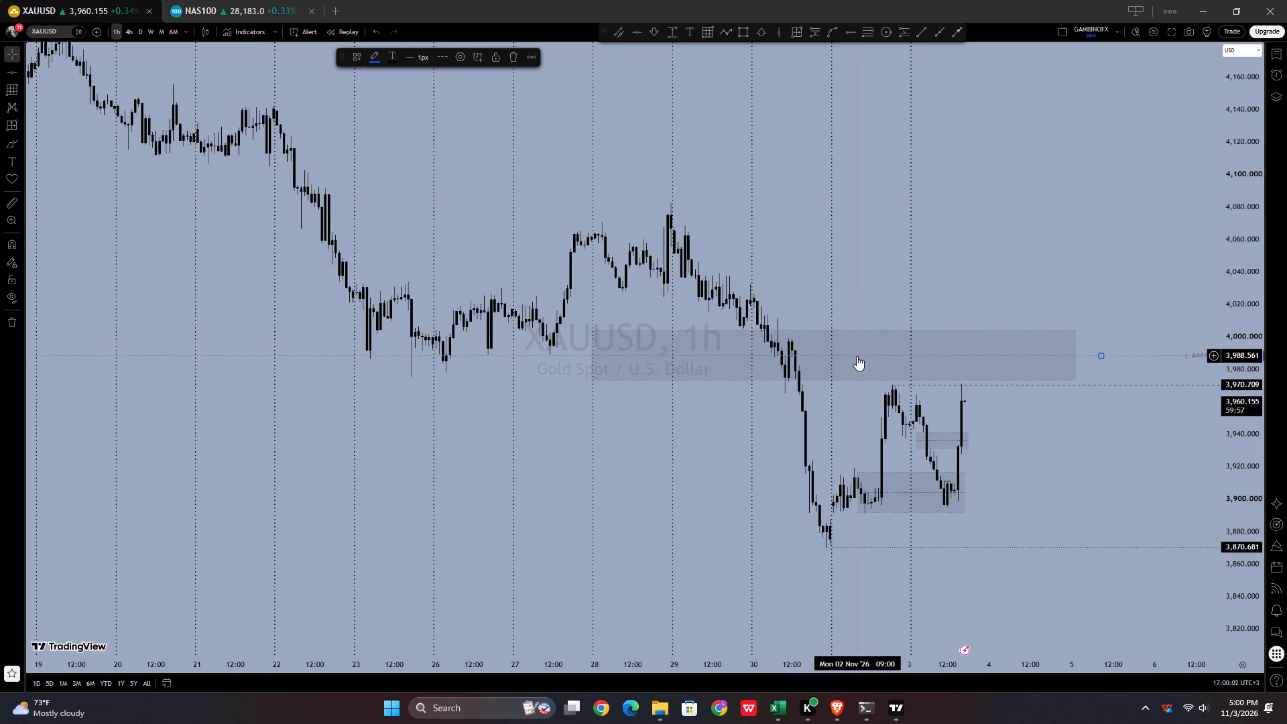
{"action": "left_click", "coordinate": [857, 310]}
Examine the 1-hour XAUUSD price action relative to the 3,988.6 line, the two rays and the marked zones.
{"action": "scroll", "coordinate": [858, 306], "scroll_direction": "down", "scroll_amount": 3}
{"action": "scroll", "coordinate": [932, 221], "scroll_direction": "up", "scroll_amount": 3}
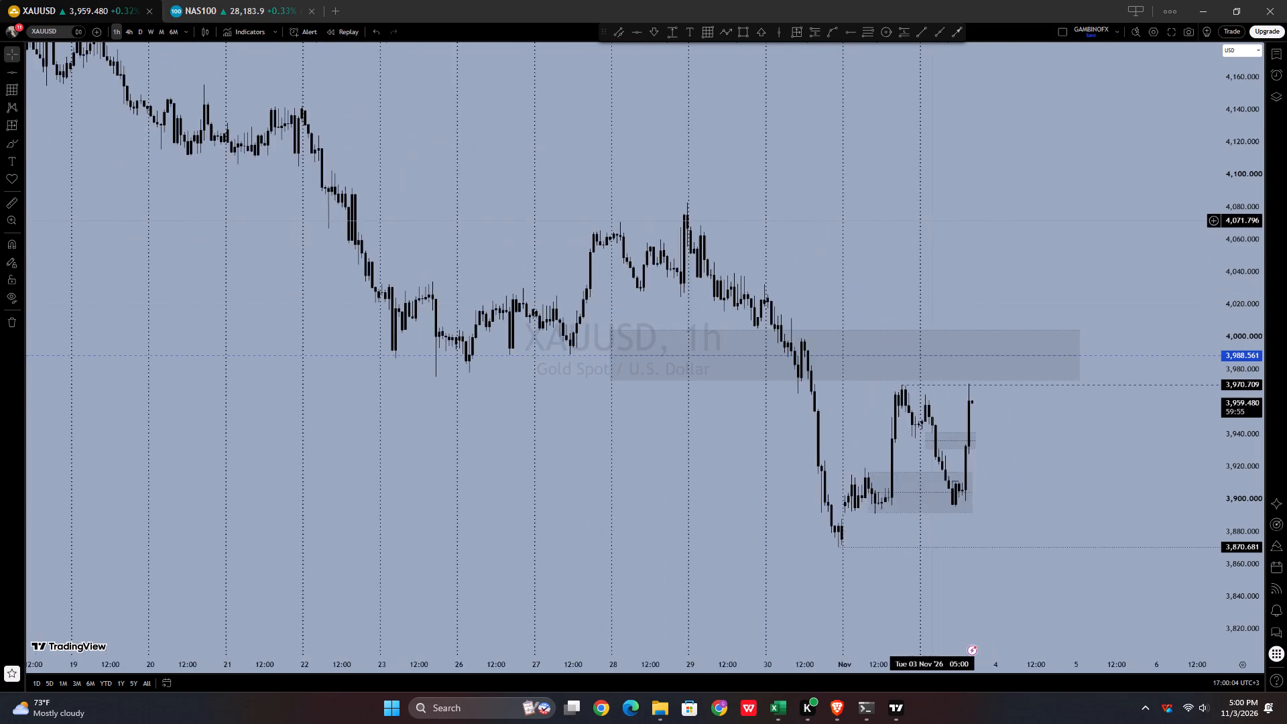
{"action": "scroll", "coordinate": [932, 221], "scroll_direction": "up", "scroll_amount": 2}
{"action": "scroll", "coordinate": [932, 221], "scroll_direction": "down", "scroll_amount": 1}
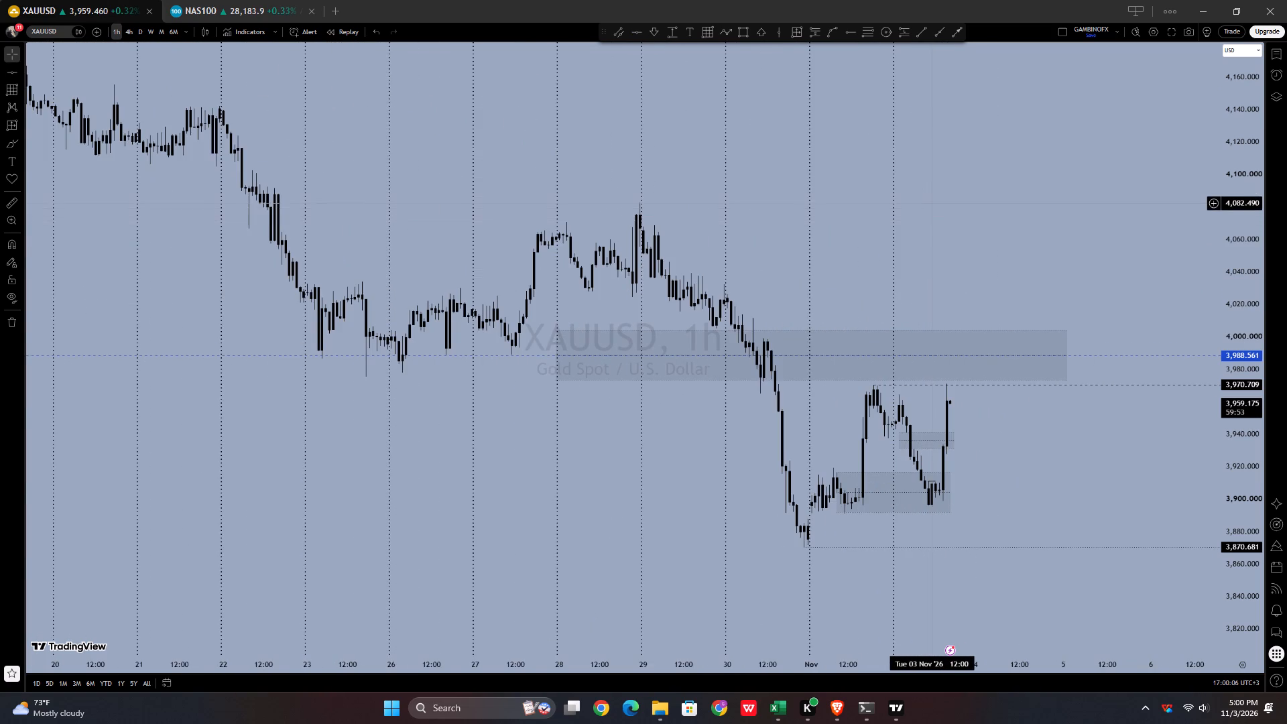
{"action": "scroll", "coordinate": [931, 204], "scroll_direction": "up", "scroll_amount": 1}
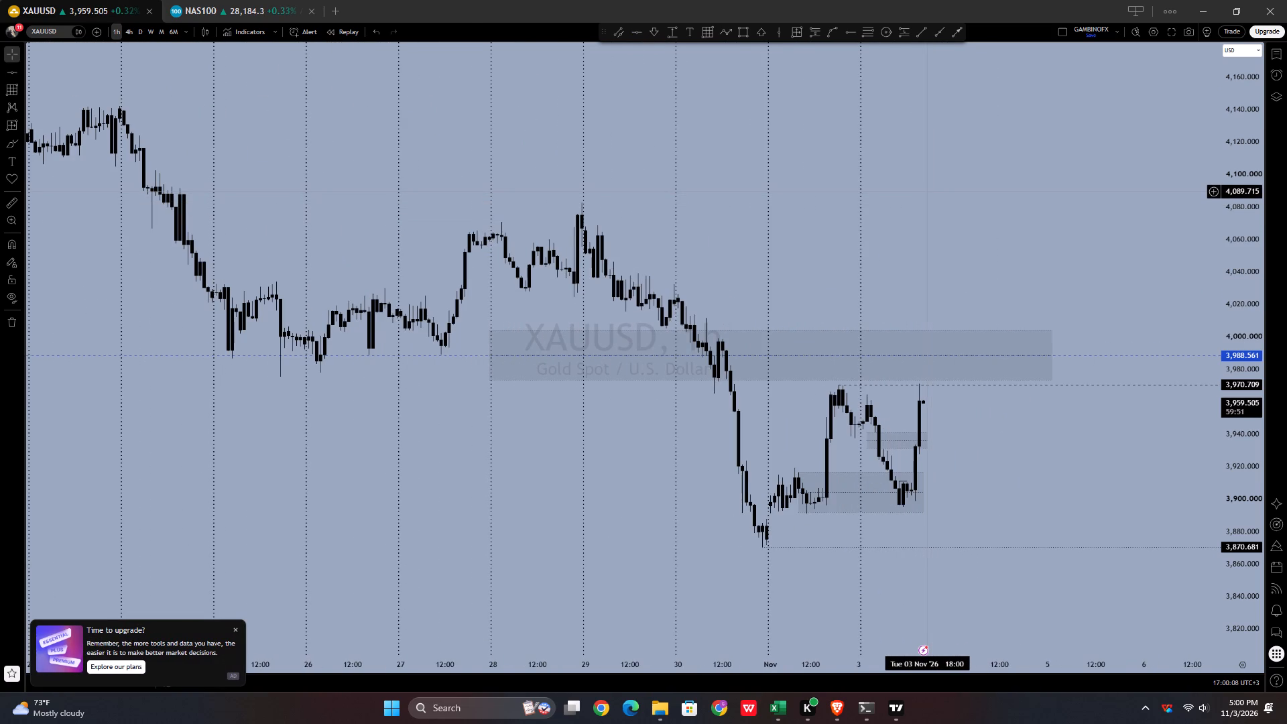
{"action": "scroll", "coordinate": [929, 192], "scroll_direction": "down", "scroll_amount": 2}
{"action": "scroll", "coordinate": [932, 210], "scroll_direction": "up", "scroll_amount": 3}
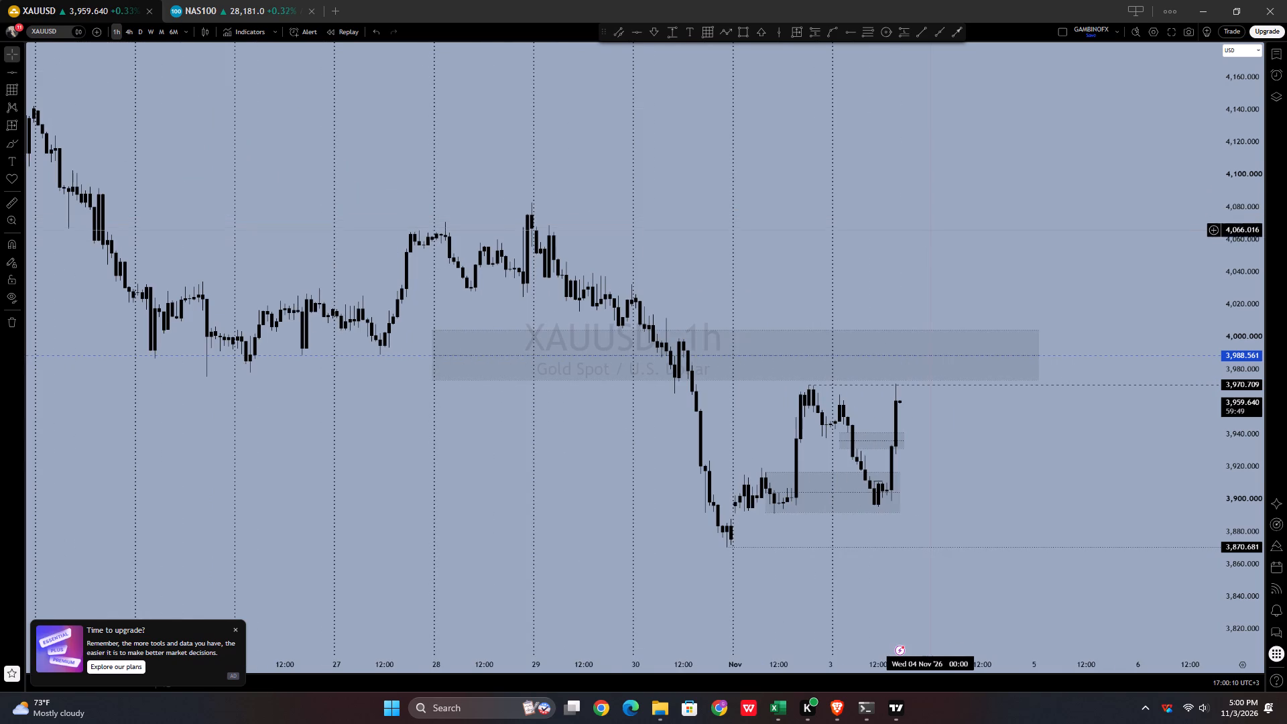
{"action": "left_click_drag", "start_coordinate": [1237, 523], "coordinate": [1217, 383]}
{"action": "left_click_drag", "start_coordinate": [1109, 481], "coordinate": [1111, 476]}
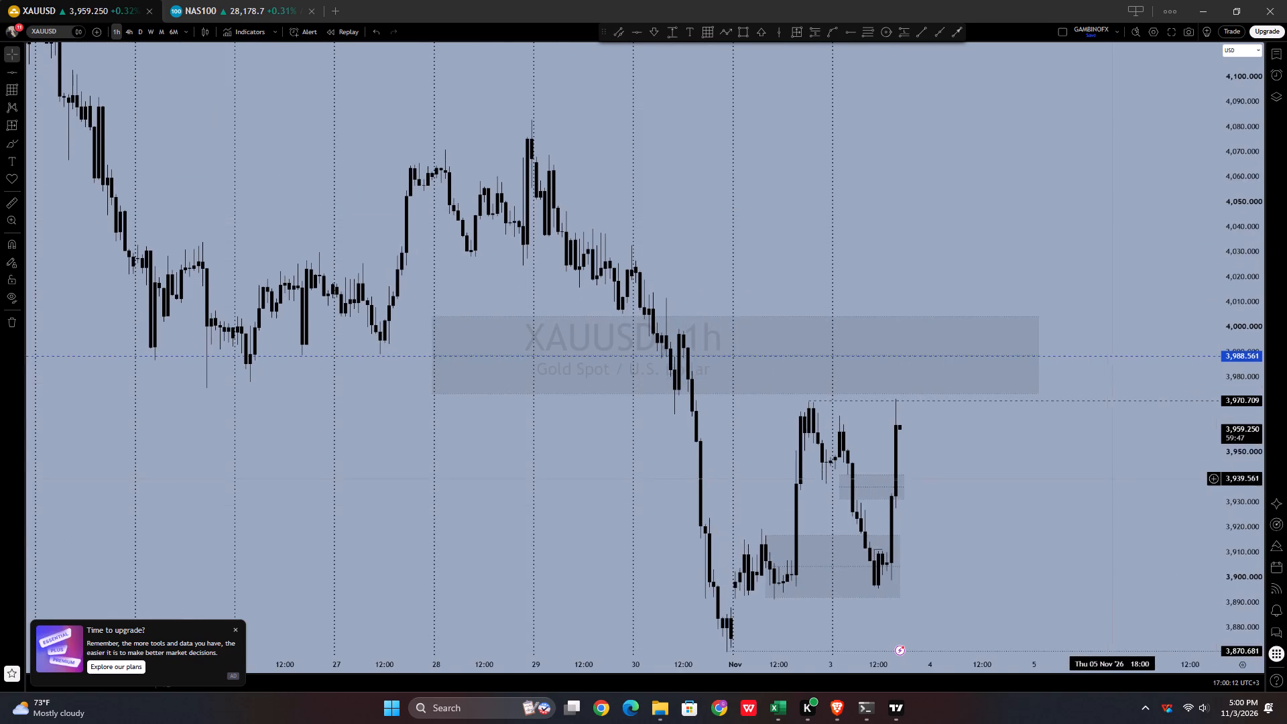
{"action": "left_click_drag", "start_coordinate": [1111, 476], "coordinate": [1138, 369]}
{"action": "scroll", "coordinate": [1137, 370], "scroll_direction": "down", "scroll_amount": 2}
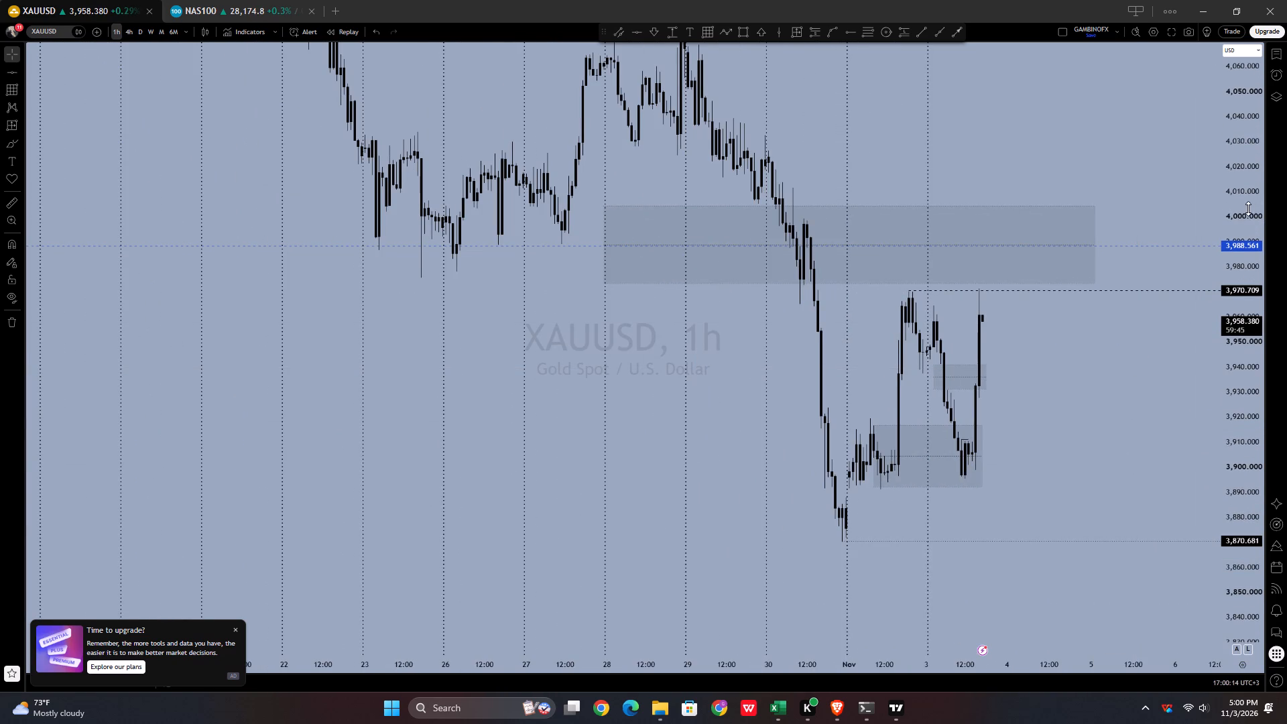
{"action": "left_click_drag", "start_coordinate": [1241, 213], "coordinate": [1231, 367]}
{"action": "scroll", "coordinate": [1163, 434], "scroll_direction": "up", "scroll_amount": 3}
{"action": "scroll", "coordinate": [1123, 435], "scroll_direction": "down", "scroll_amount": 2}
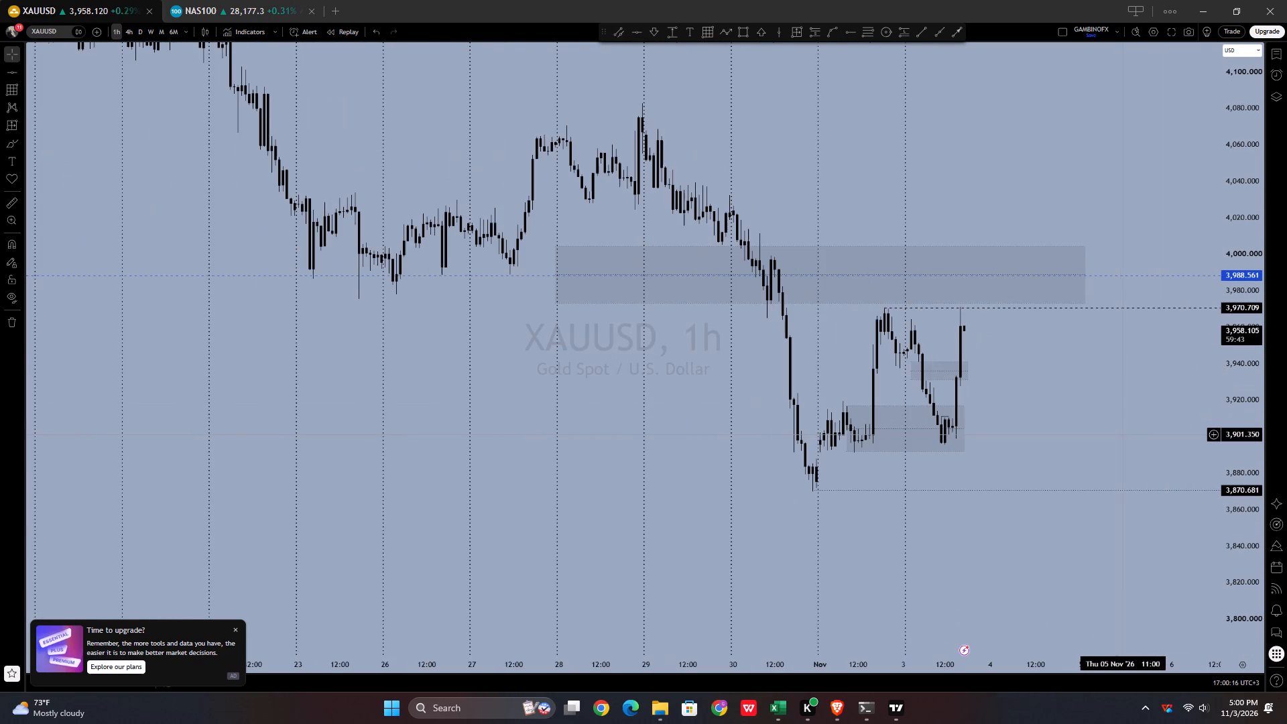
{"action": "scroll", "coordinate": [1098, 432], "scroll_direction": "up", "scroll_amount": 2}
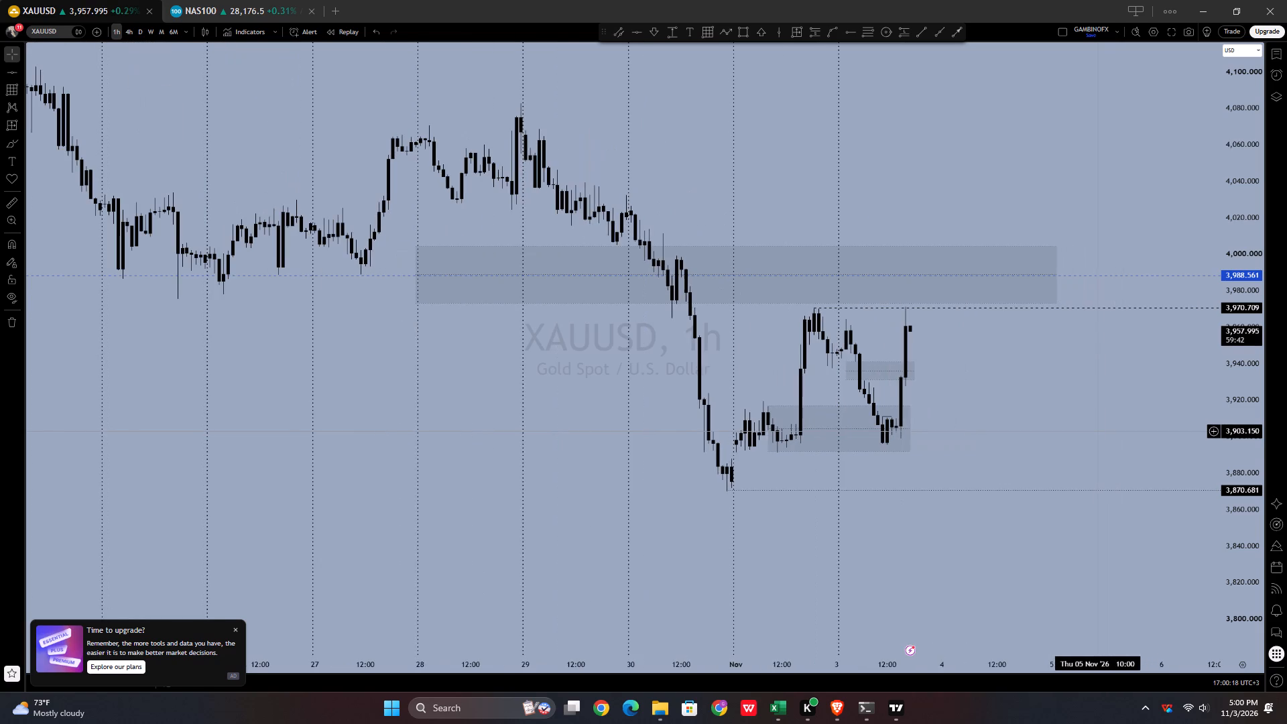
{"action": "scroll", "coordinate": [1098, 432], "scroll_direction": "down", "scroll_amount": 1}
{"action": "scroll", "coordinate": [1098, 432], "scroll_direction": "up", "scroll_amount": 1}
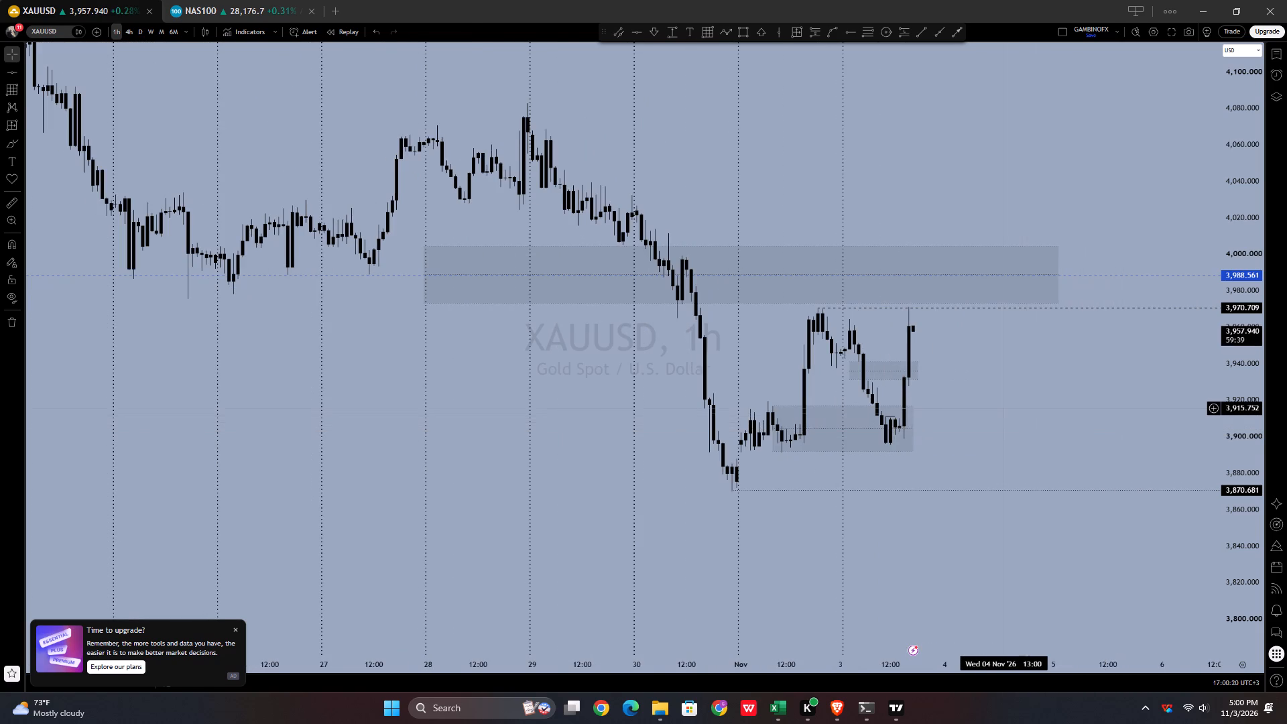
{"action": "scroll", "coordinate": [1006, 409], "scroll_direction": "down", "scroll_amount": 1}
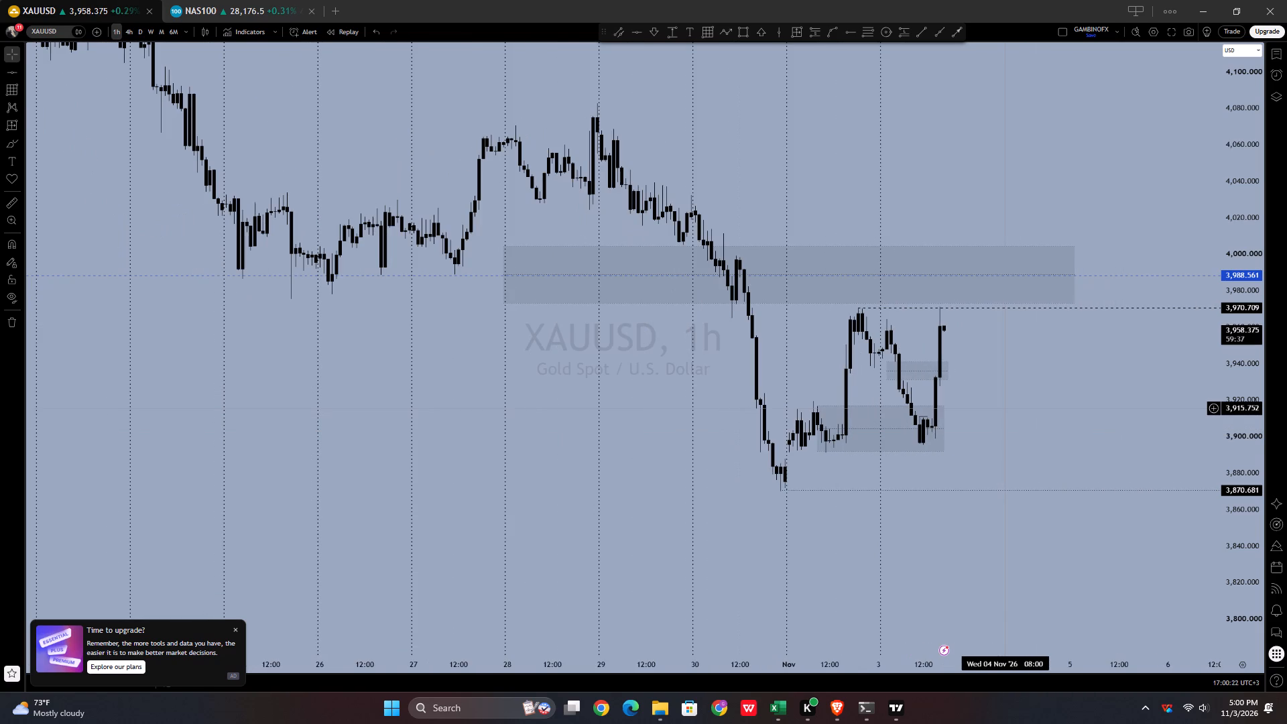
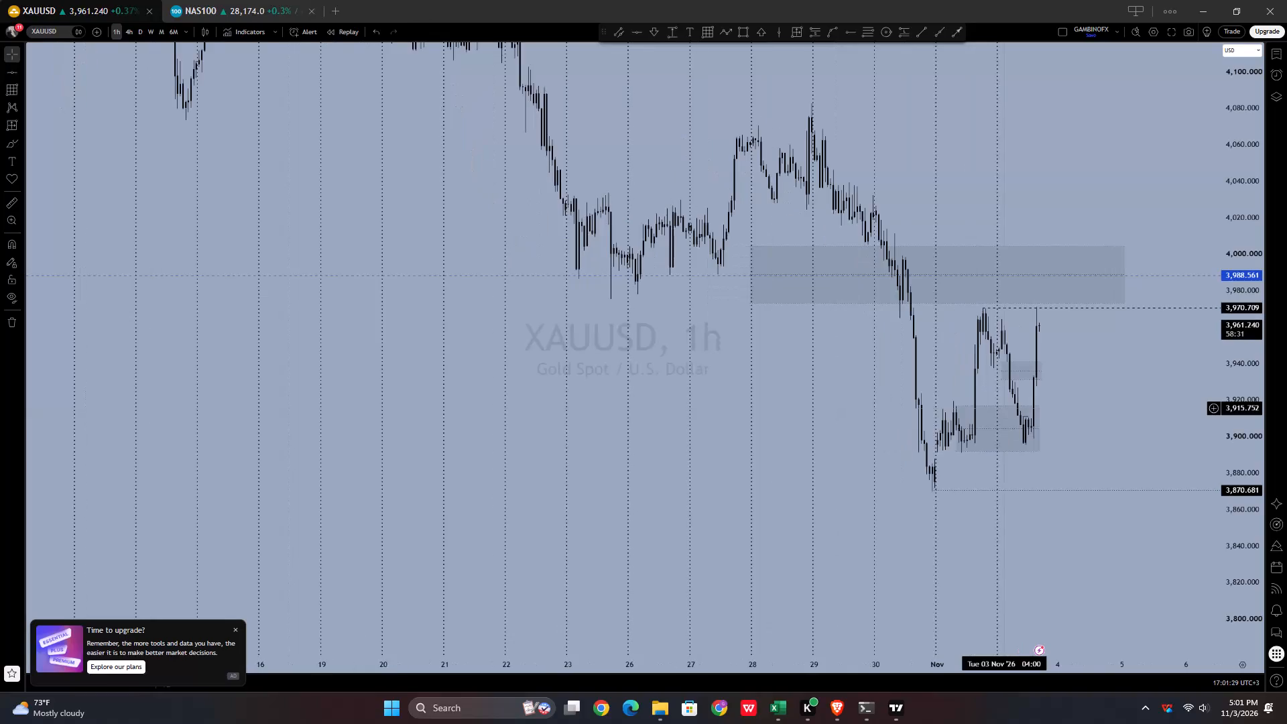
Examine the recent 1-hour XAUUSD candles between the large upper zone and the 3,870.7 ray at a closer price scale.
{"action": "scroll", "coordinate": [1023, 404], "scroll_direction": "up", "scroll_amount": 2}
{"action": "left_click_drag", "start_coordinate": [1060, 377], "coordinate": [1070, 459]}
{"action": "scroll", "coordinate": [1068, 459], "scroll_direction": "up", "scroll_amount": 4}
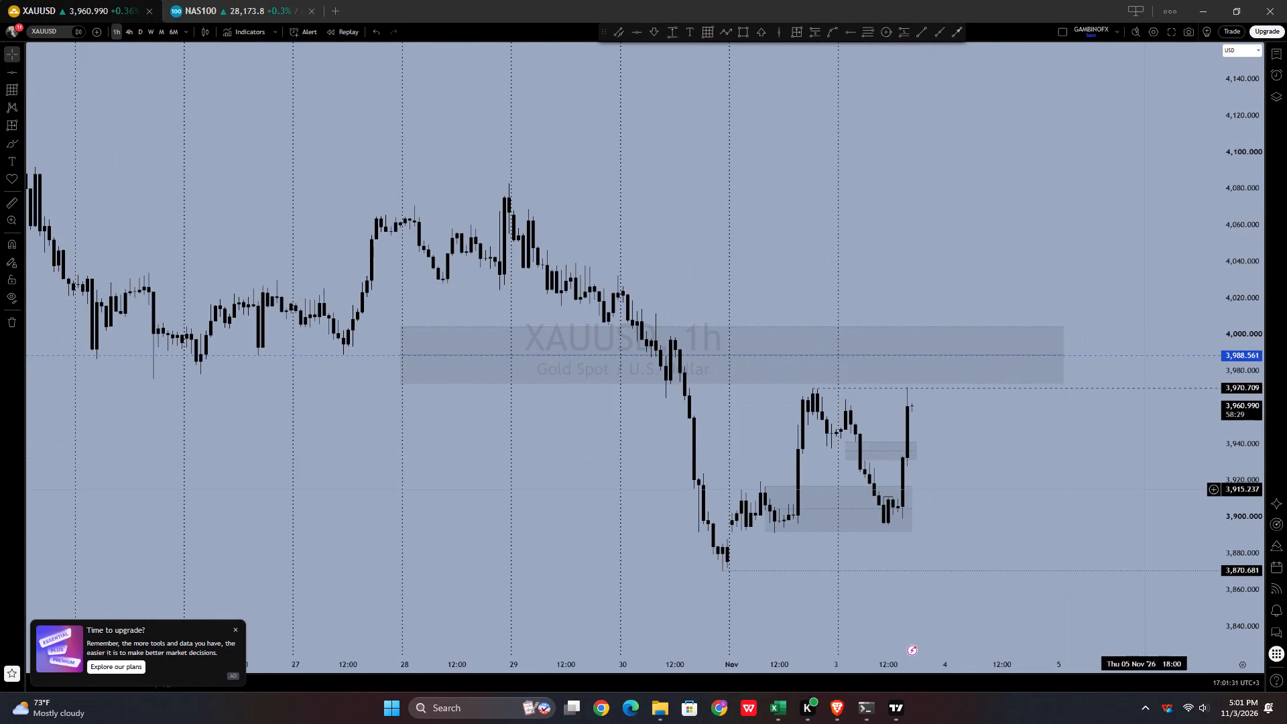
{"action": "left_click_drag", "start_coordinate": [1252, 534], "coordinate": [1226, 443]}
{"action": "left_click_drag", "start_coordinate": [1134, 515], "coordinate": [1121, 452]}
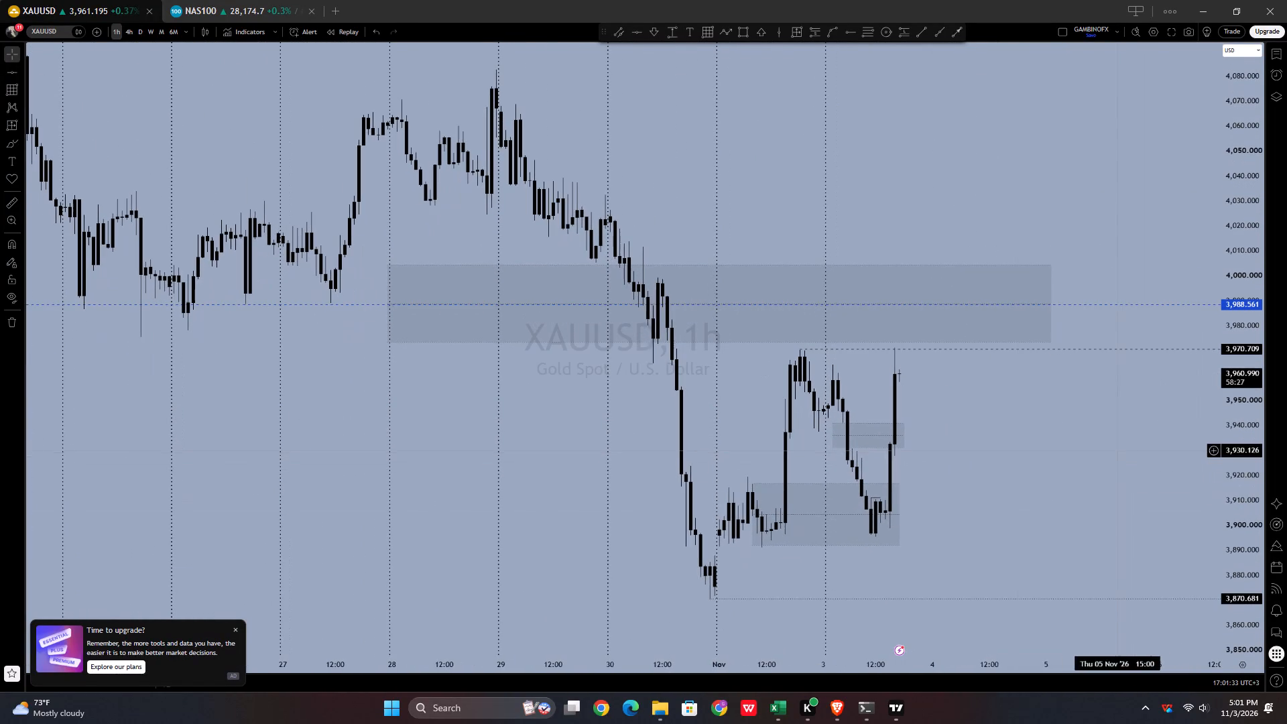
Dismiss the upgrade offer covering the lower corner of the XAUUSD chart.
{"action": "left_click", "coordinate": [240, 625]}
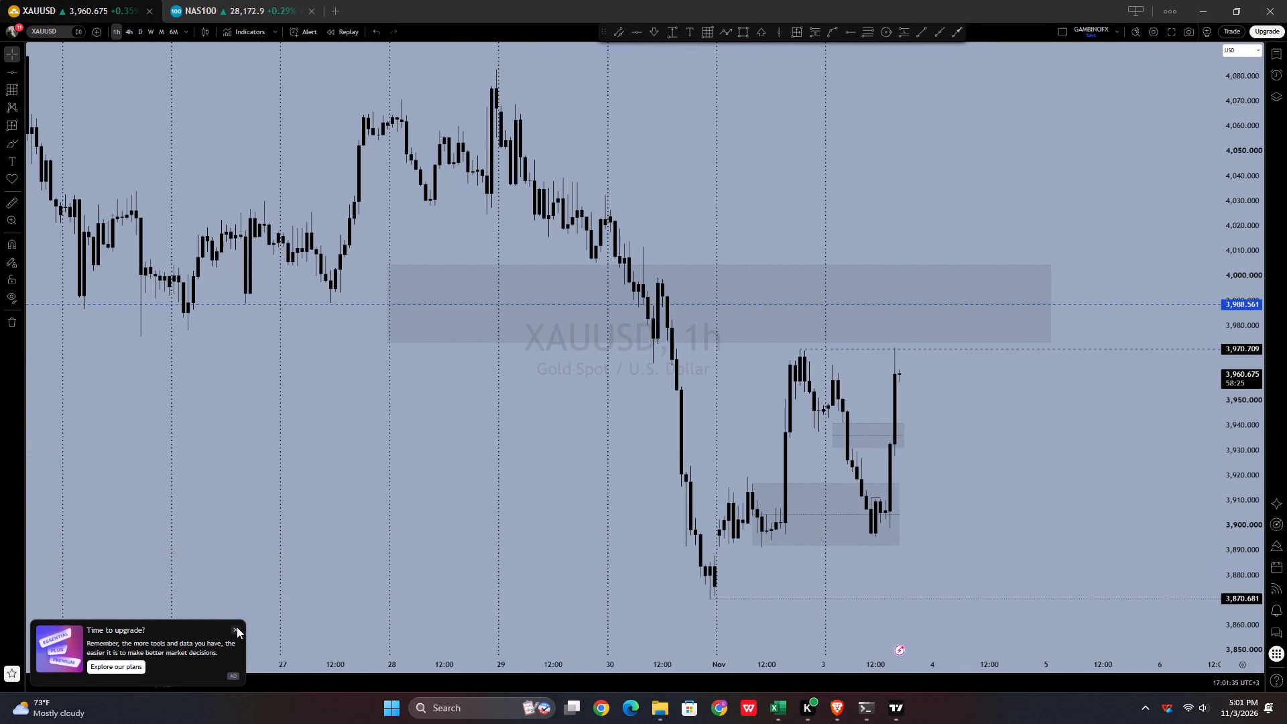
{"action": "left_click", "coordinate": [237, 627]}
Review the late-October to 3 November price swings on the 1-hour XAUUSD chart against the marked zones and levels.
{"action": "scroll", "coordinate": [412, 515], "scroll_direction": "up", "scroll_amount": 2}
{"action": "left_click_drag", "start_coordinate": [413, 510], "coordinate": [696, 515]}
{"action": "scroll", "coordinate": [698, 501], "scroll_direction": "down", "scroll_amount": 2}
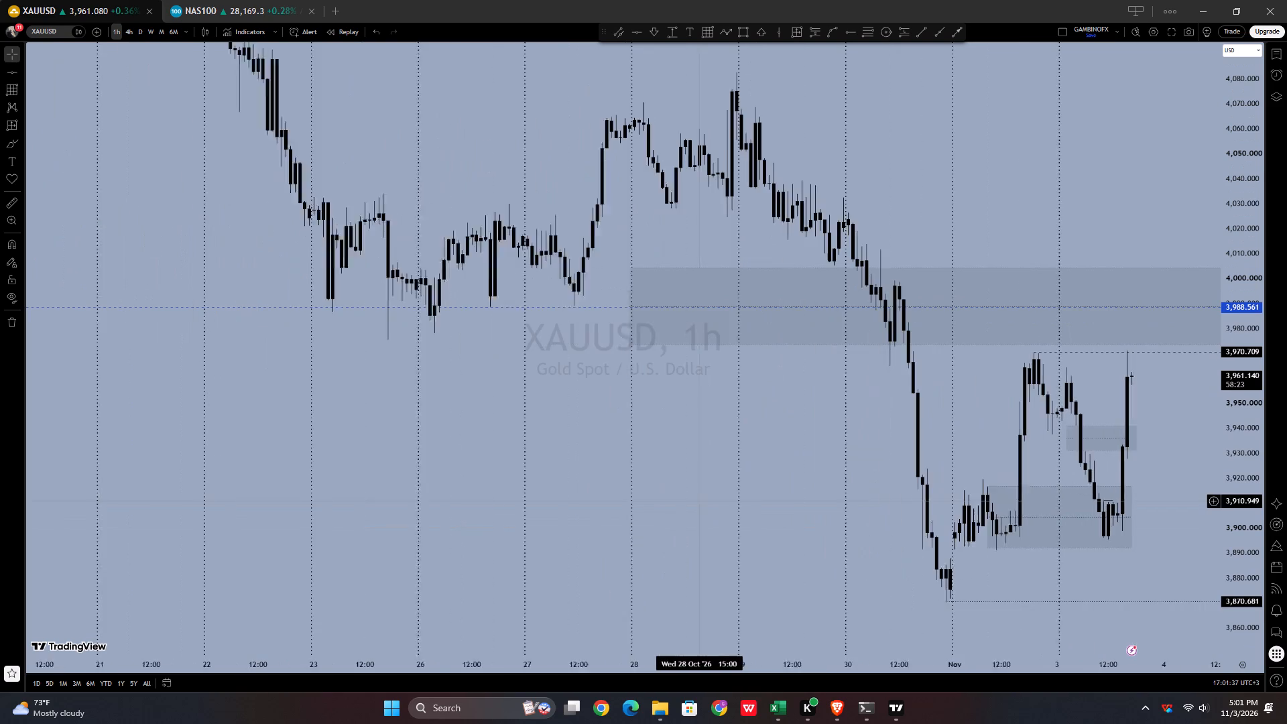
{"action": "scroll", "coordinate": [698, 501], "scroll_direction": "down", "scroll_amount": 1}
{"action": "left_click_drag", "start_coordinate": [814, 439], "coordinate": [696, 454]}
{"action": "scroll", "coordinate": [693, 454], "scroll_direction": "up", "scroll_amount": 5}
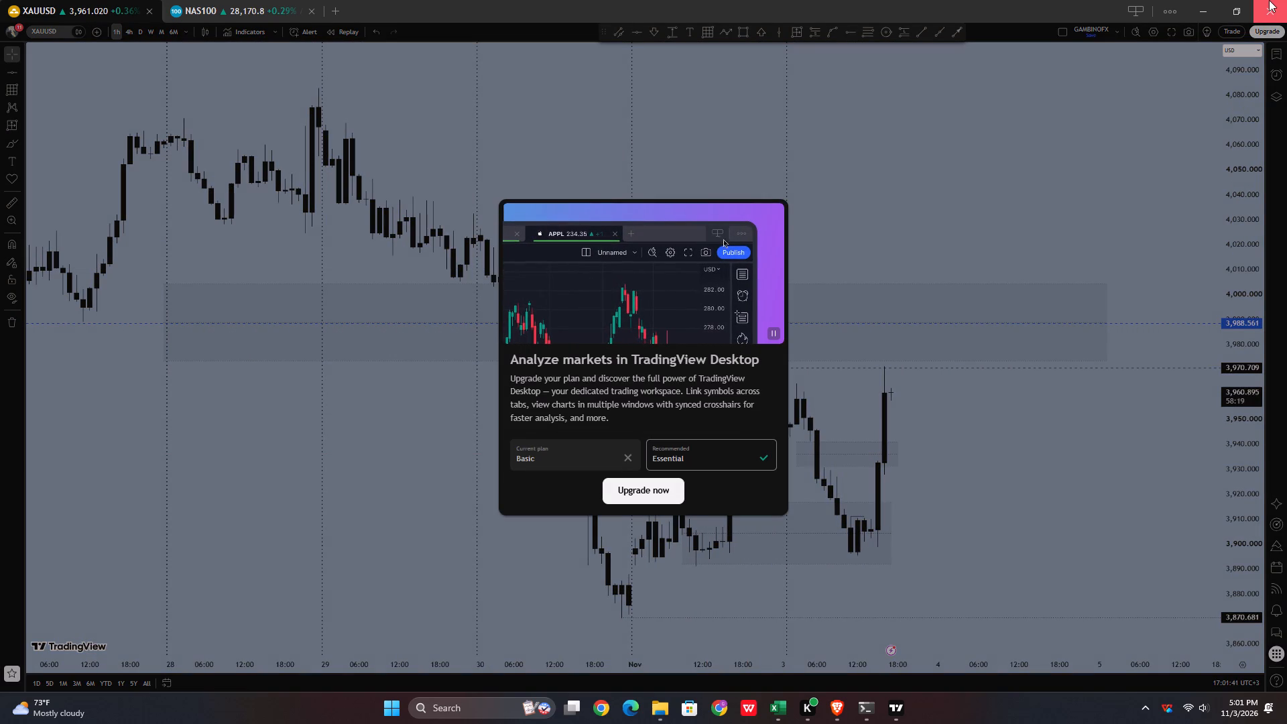
Close the TradingView desktop application.
{"action": "left_click", "coordinate": [1269, 0]}
{"action": "left_click", "coordinate": [1266, 3]}
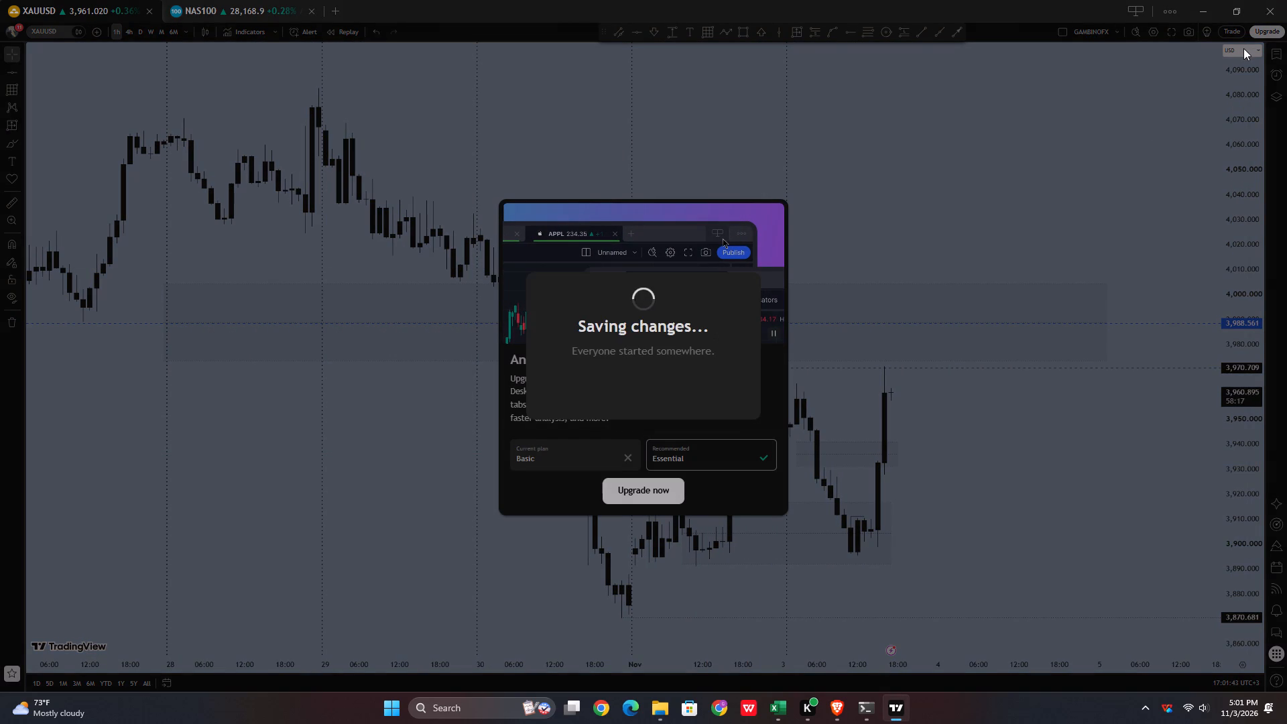
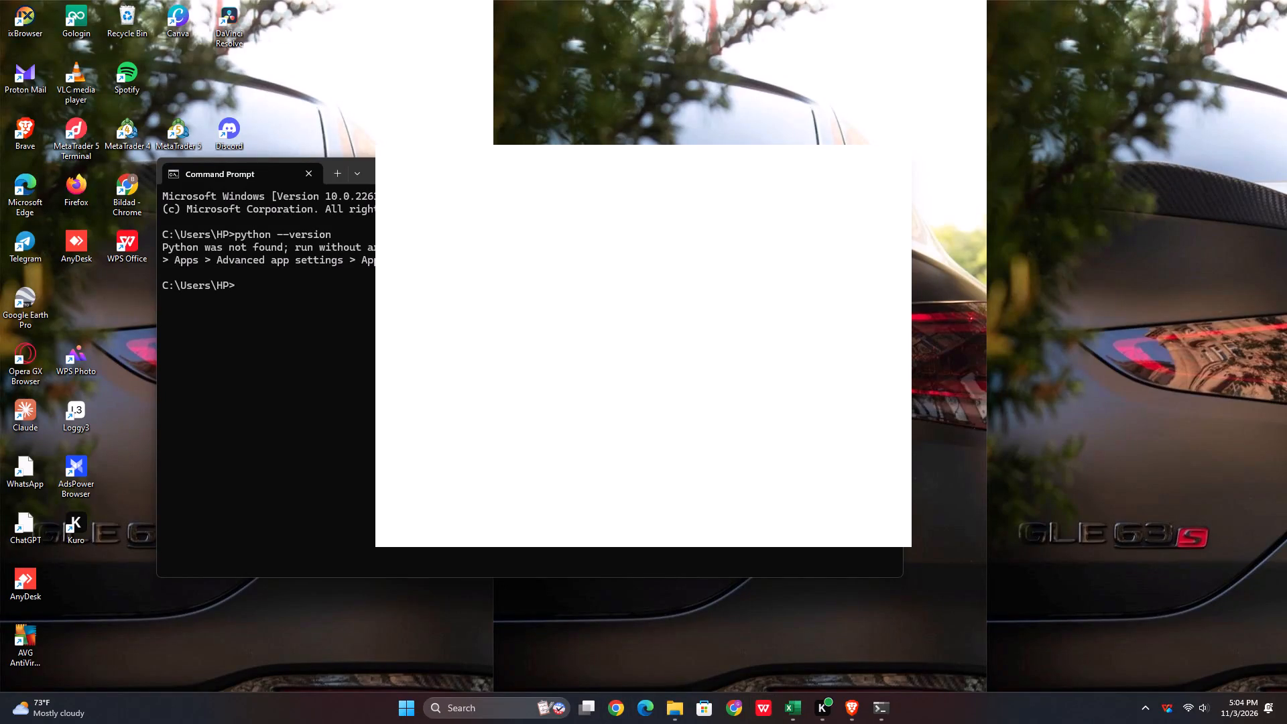
Relaunch the TradingView desktop application from the Windows search top apps.
{"action": "left_click", "coordinate": [492, 709]}
{"action": "double_click", "coordinate": [678, 455]}
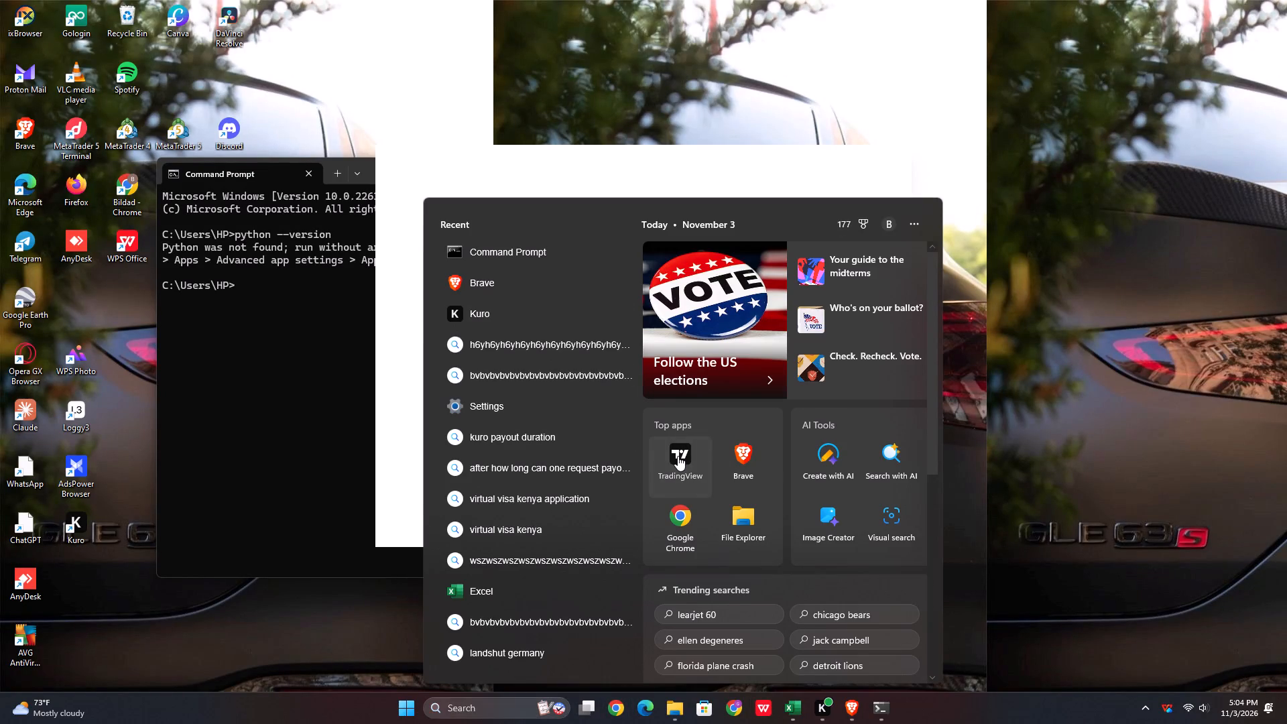
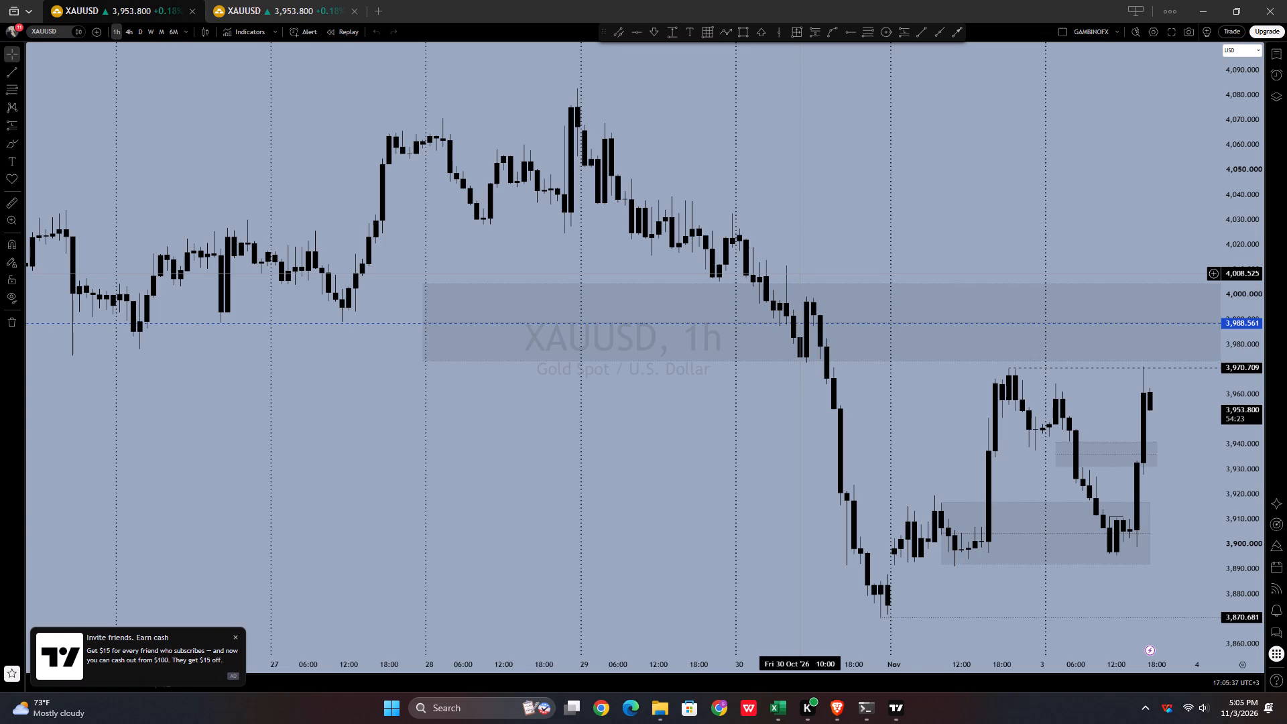
Draw a horizontal ray from the swing high at the start of 29 October on XAUUSD 1h, adjusting it to 4,083.197.
{"action": "scroll", "coordinate": [986, 223], "scroll_direction": "down", "scroll_amount": 4}
{"action": "left_click_drag", "start_coordinate": [1044, 197], "coordinate": [914, 211]}
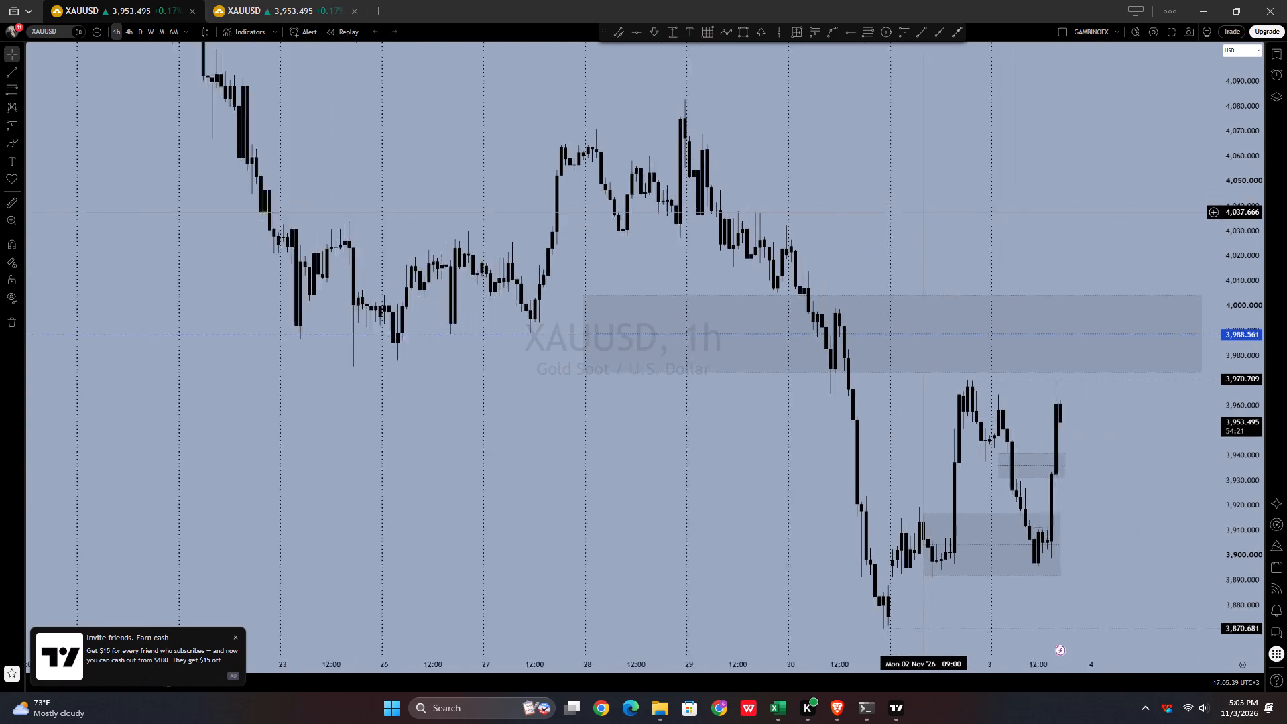
{"action": "left_click_drag", "start_coordinate": [914, 211], "coordinate": [883, 207]}
{"action": "left_click", "coordinate": [239, 633]}
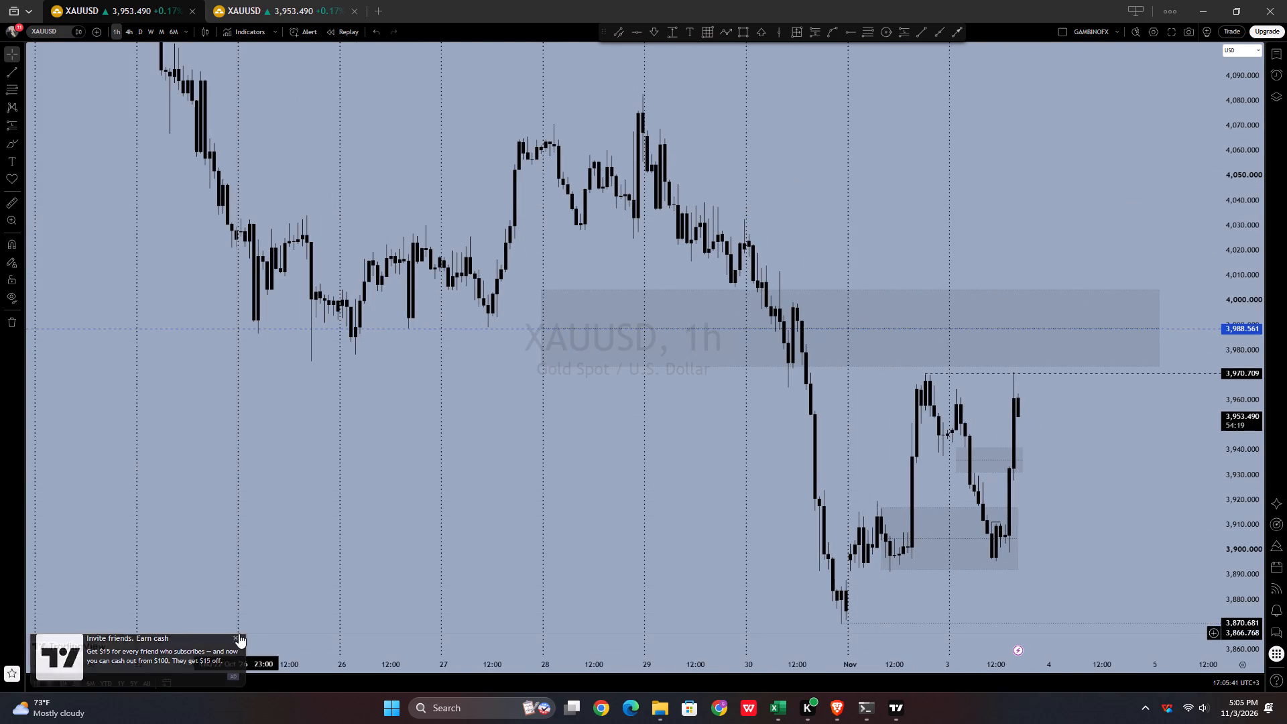
{"action": "left_click_drag", "start_coordinate": [1233, 183], "coordinate": [1229, 345]}
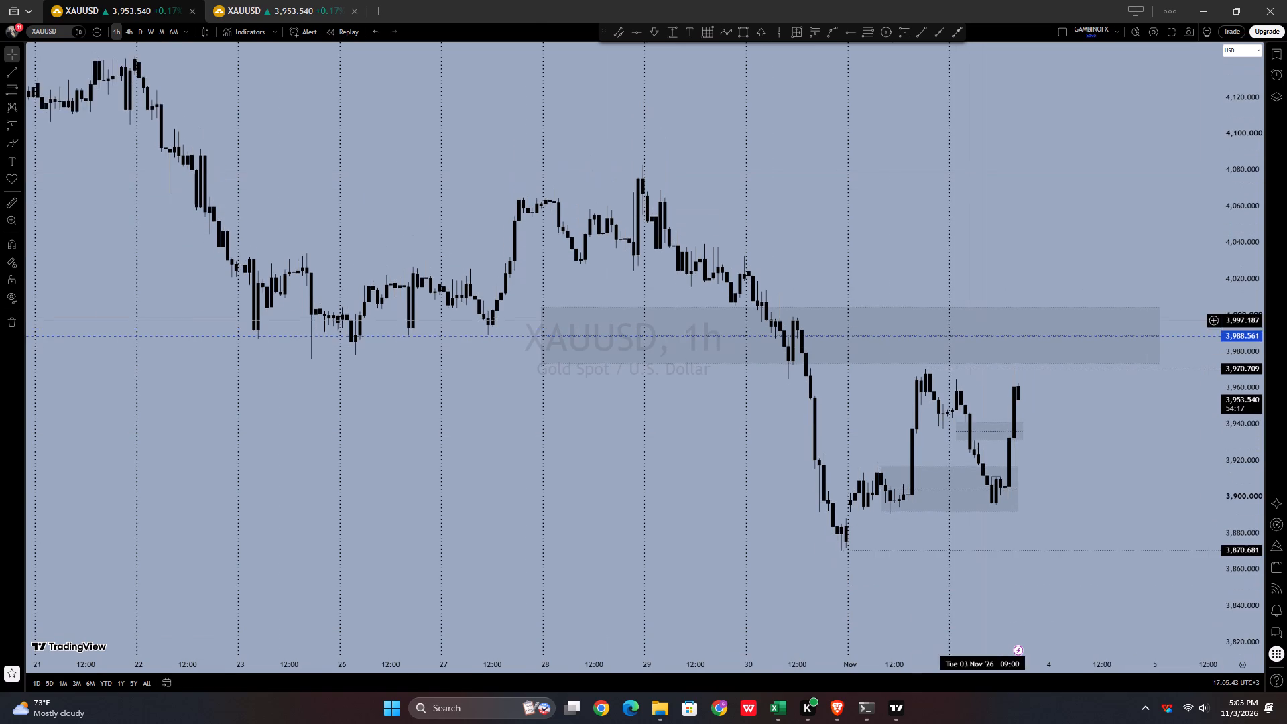
{"action": "scroll", "coordinate": [969, 318], "scroll_direction": "up", "scroll_amount": 2}
{"action": "left_click", "coordinate": [851, 34]}
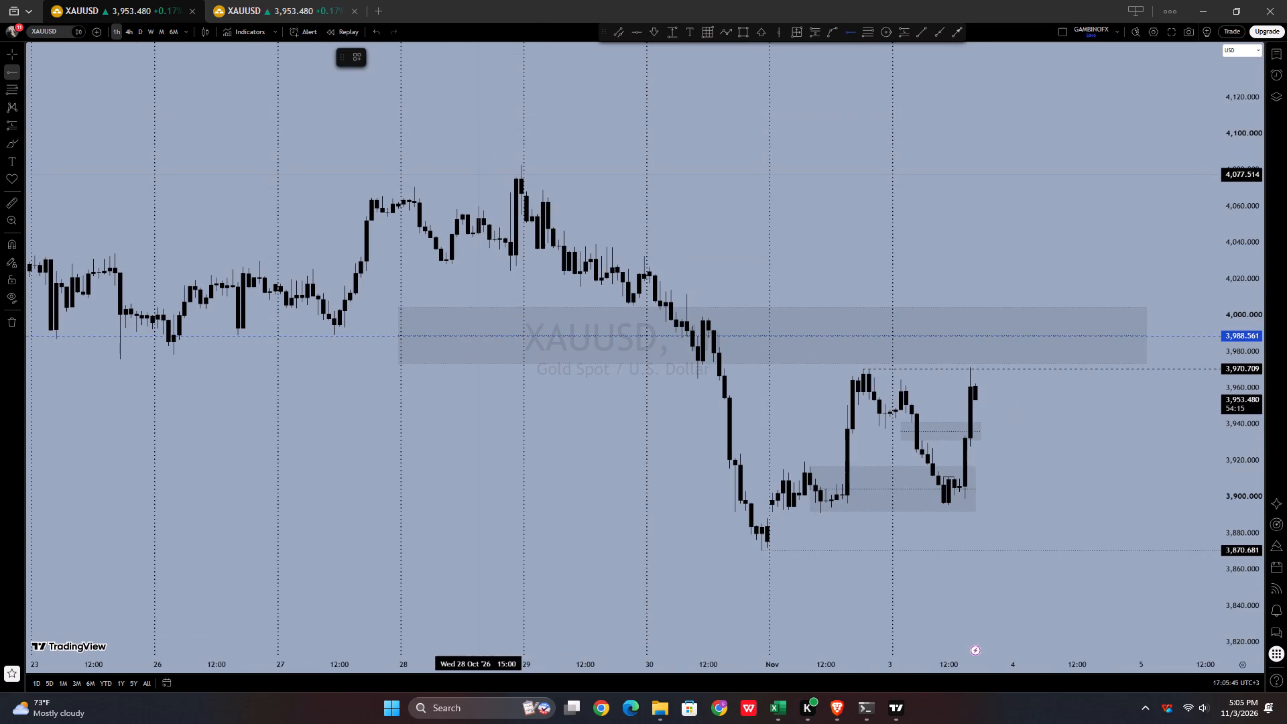
{"action": "left_click", "coordinate": [524, 166]}
{"action": "left_click", "coordinate": [607, 198]}
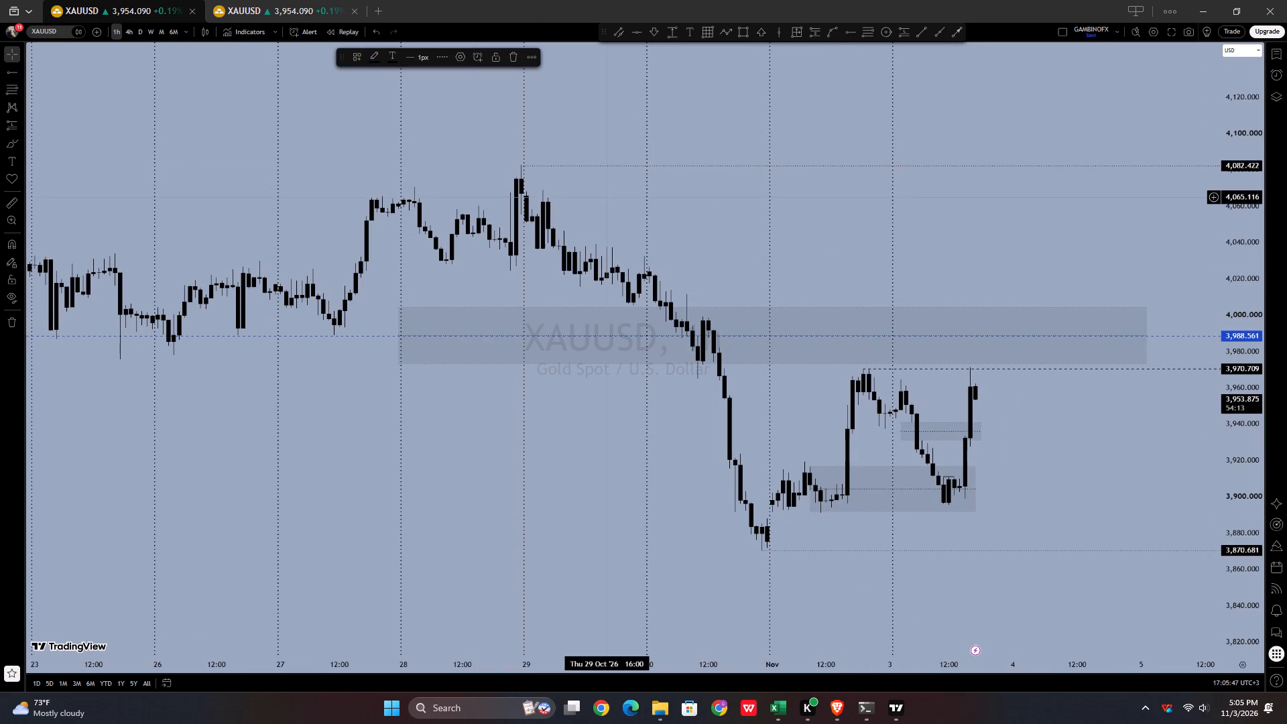
{"action": "double_click", "coordinate": [521, 168]}
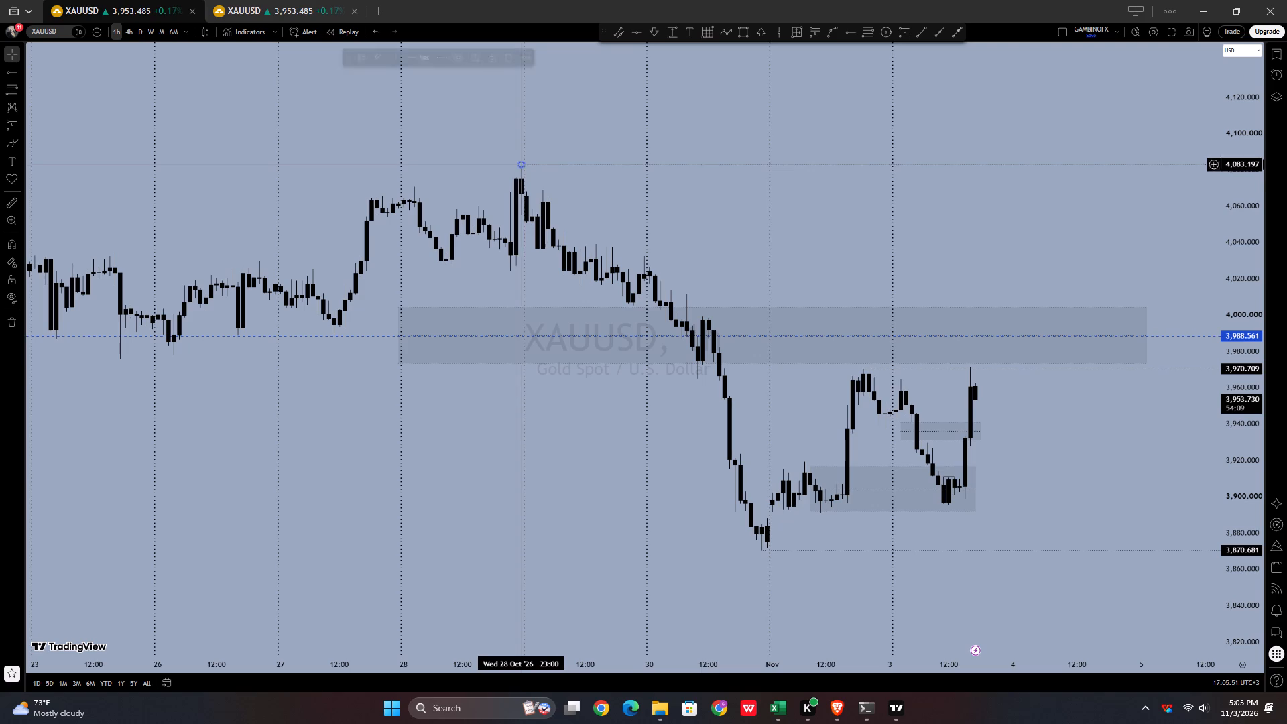
{"action": "left_click", "coordinate": [731, 221]}
Examine the XAUUSD 1h price action around the marked zones between the 4,083.197 high and the 3,870.681 low.
{"action": "scroll", "coordinate": [734, 224], "scroll_direction": "down", "scroll_amount": 1}
{"action": "scroll", "coordinate": [839, 254], "scroll_direction": "up", "scroll_amount": 2}
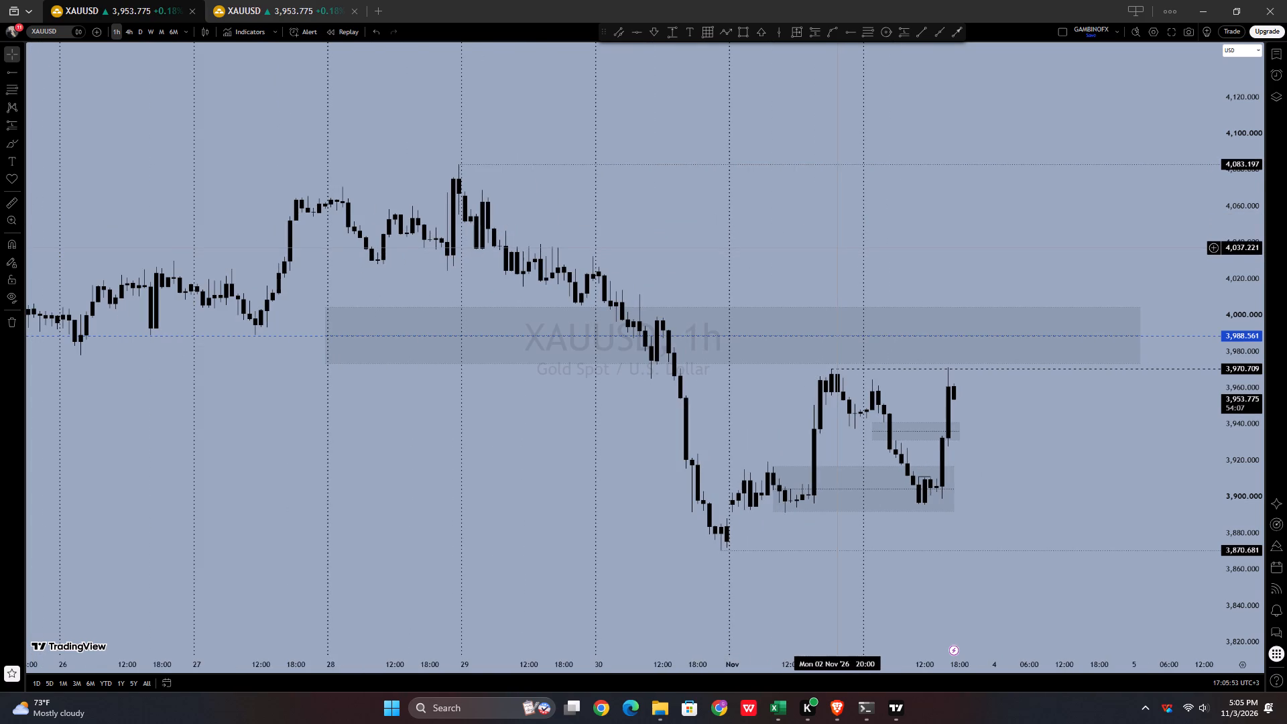
{"action": "scroll", "coordinate": [839, 248], "scroll_direction": "down", "scroll_amount": 1}
{"action": "scroll", "coordinate": [893, 255], "scroll_direction": "down", "scroll_amount": 3}
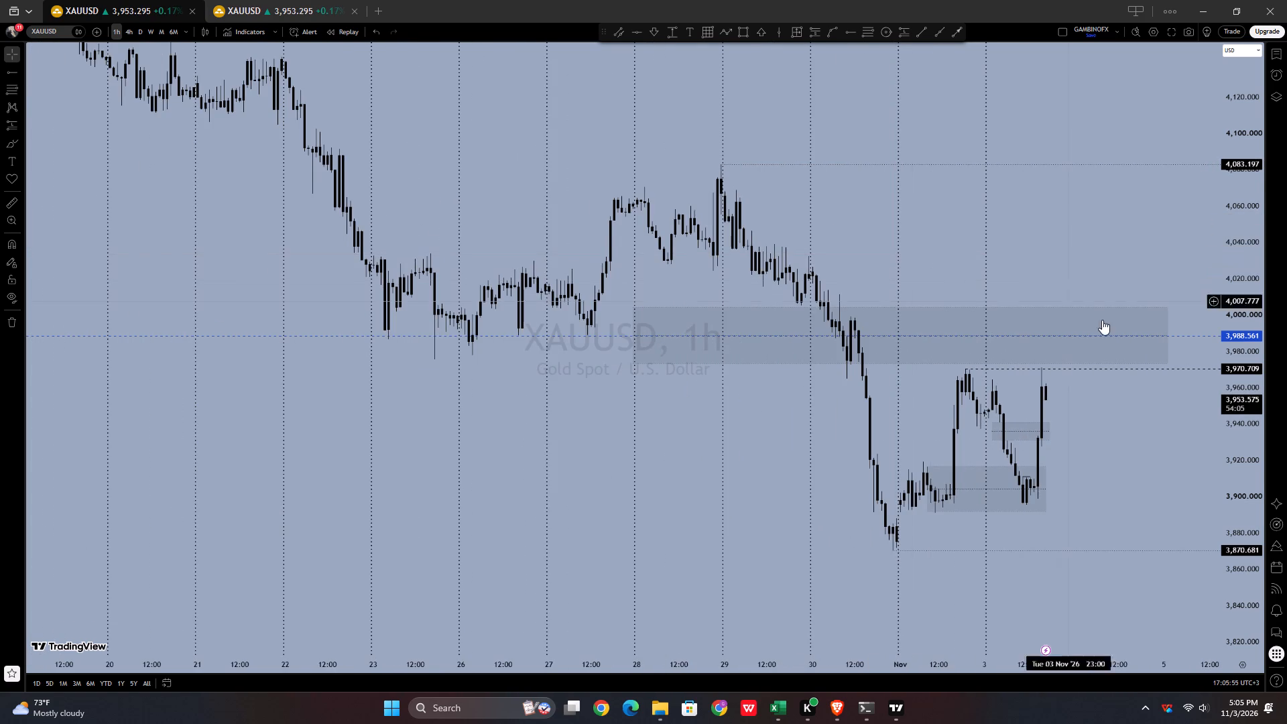
{"action": "scroll", "coordinate": [1221, 359], "scroll_direction": "up", "scroll_amount": 3}
{"action": "left_click_drag", "start_coordinate": [1246, 419], "coordinate": [1232, 308]}
{"action": "scroll", "coordinate": [1151, 319], "scroll_direction": "up", "scroll_amount": 8}
{"action": "scroll", "coordinate": [1088, 439], "scroll_direction": "down", "scroll_amount": 2}
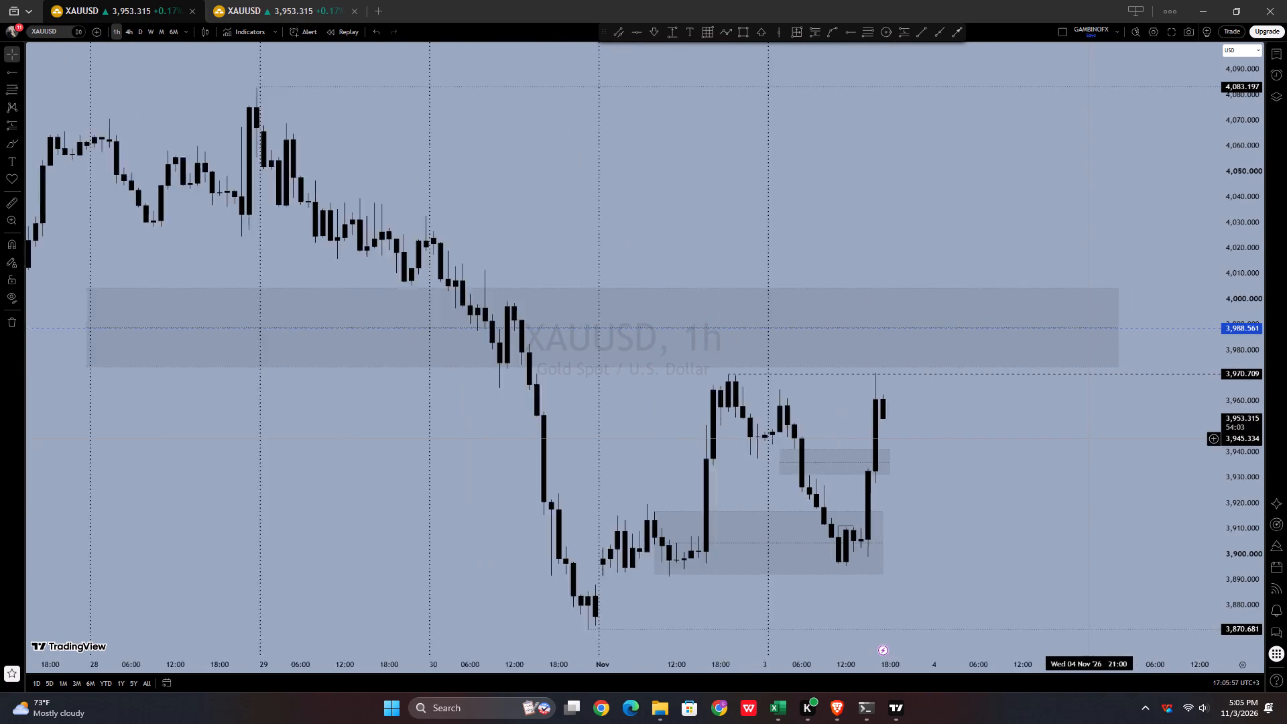
{"action": "scroll", "coordinate": [1087, 440], "scroll_direction": "down", "scroll_amount": 2}
{"action": "left_click_drag", "start_coordinate": [1108, 477], "coordinate": [1104, 350]}
{"action": "scroll", "coordinate": [1104, 350], "scroll_direction": "down", "scroll_amount": 3}
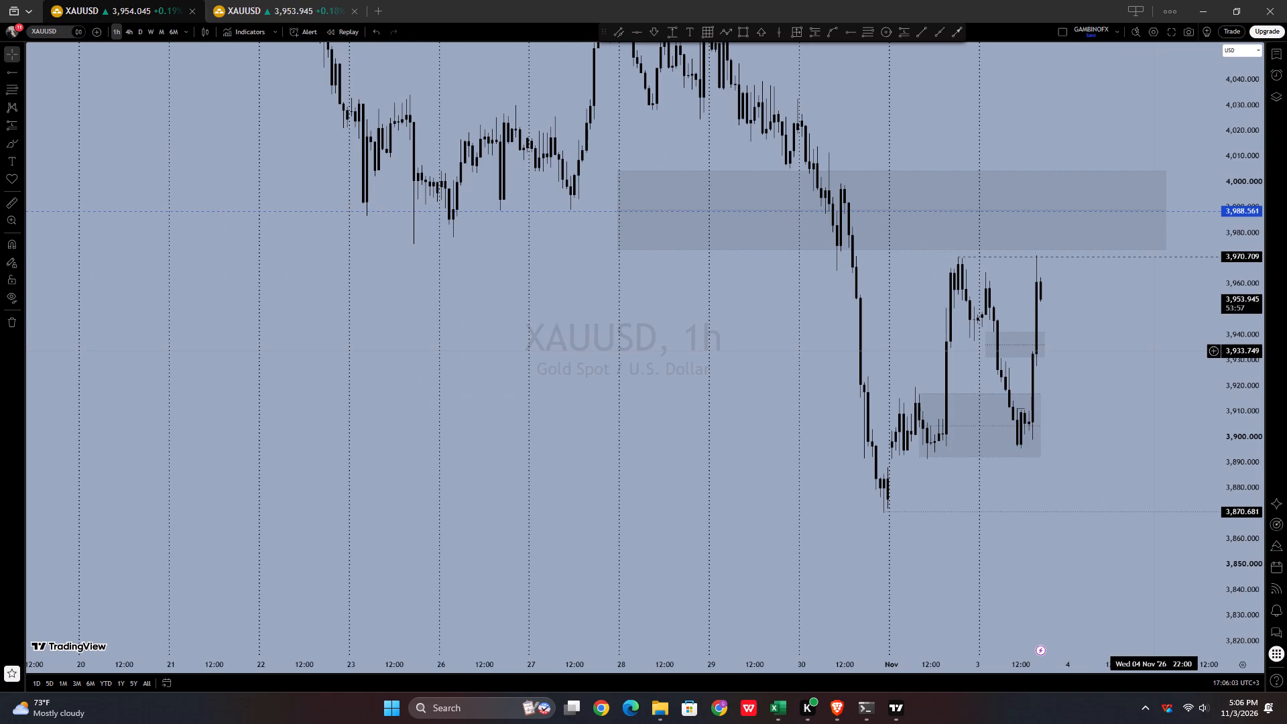
{"action": "scroll", "coordinate": [1141, 369], "scroll_direction": "up", "scroll_amount": 2}
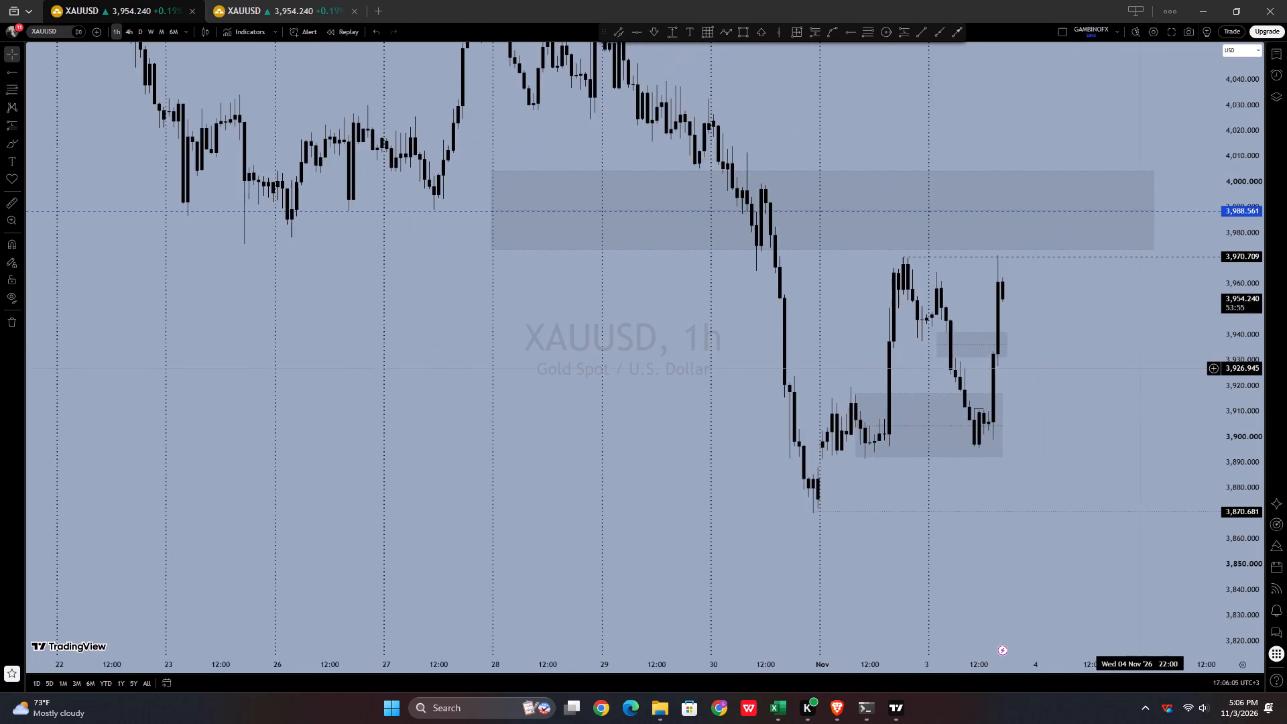
{"action": "scroll", "coordinate": [1138, 369], "scroll_direction": "down", "scroll_amount": 2}
{"action": "left_click_drag", "start_coordinate": [1162, 341], "coordinate": [1129, 435]}
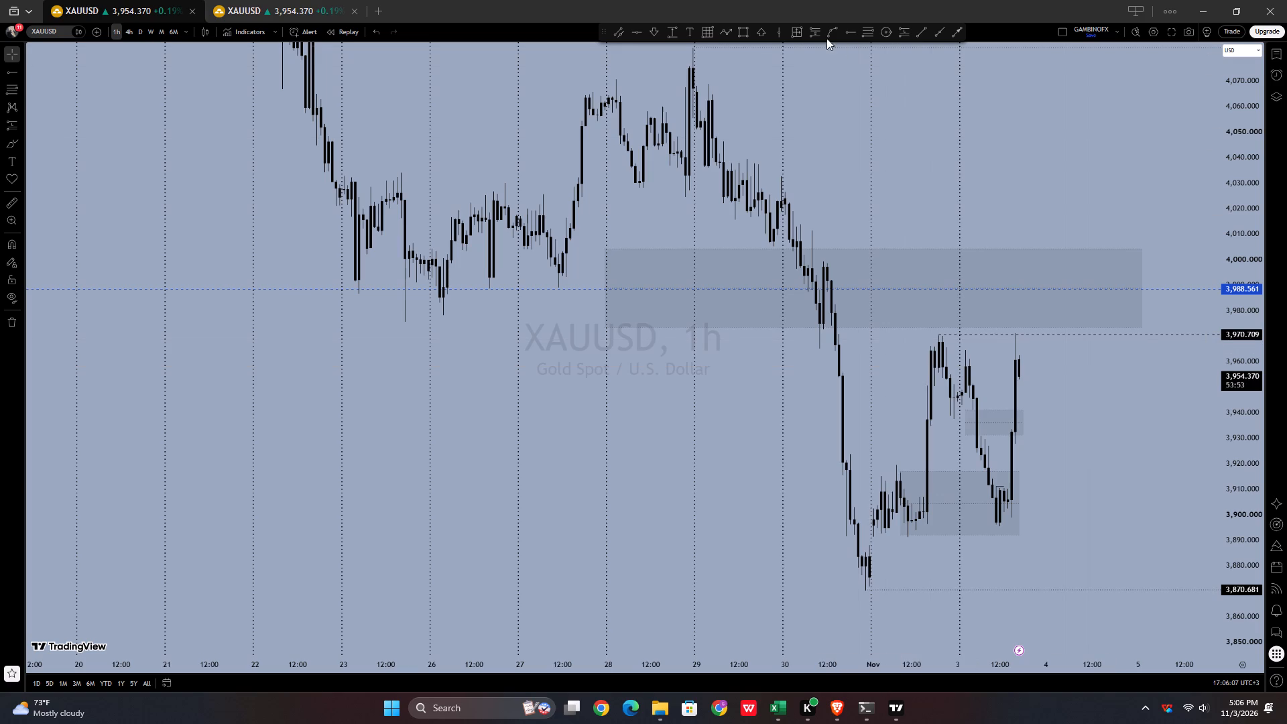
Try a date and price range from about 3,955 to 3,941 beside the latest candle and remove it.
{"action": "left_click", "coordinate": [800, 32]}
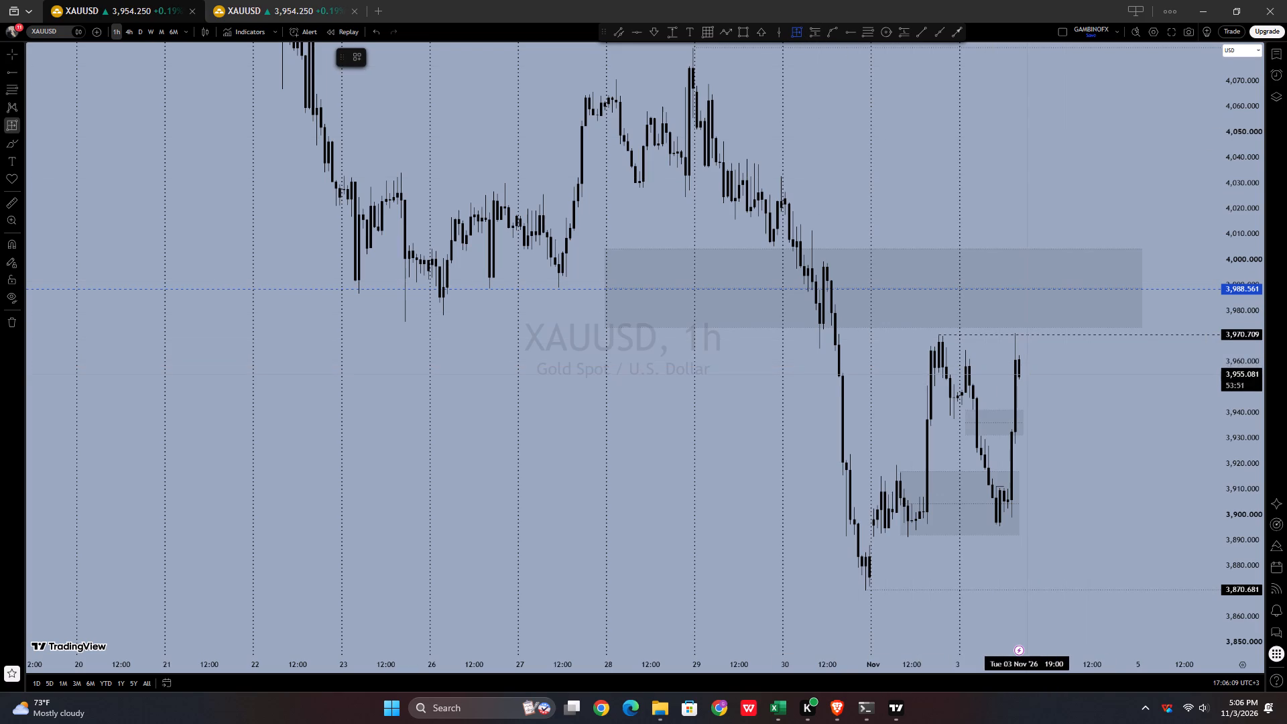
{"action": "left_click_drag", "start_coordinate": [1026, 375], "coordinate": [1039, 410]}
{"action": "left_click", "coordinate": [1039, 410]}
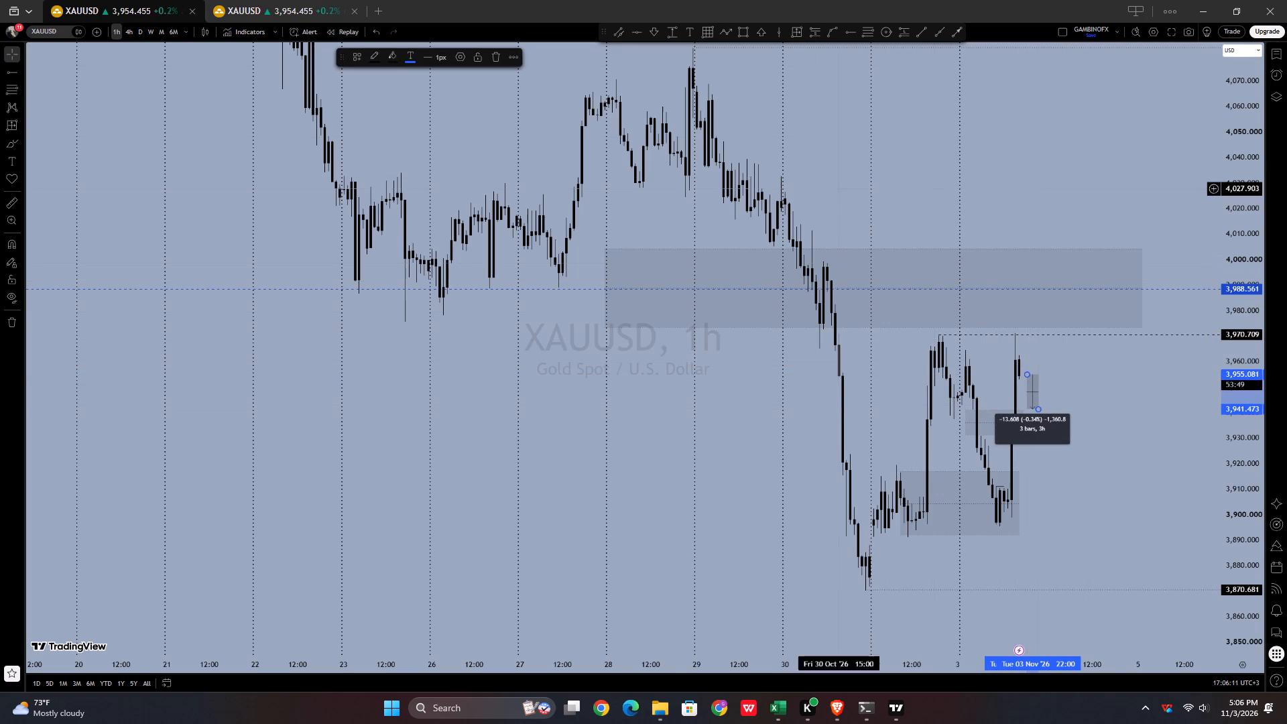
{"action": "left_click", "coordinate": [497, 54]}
Switch the 1h chart to the other XAUUSD feed, quoted to two decimals.
{"action": "scroll", "coordinate": [873, 176], "scroll_direction": "up", "scroll_amount": 3}
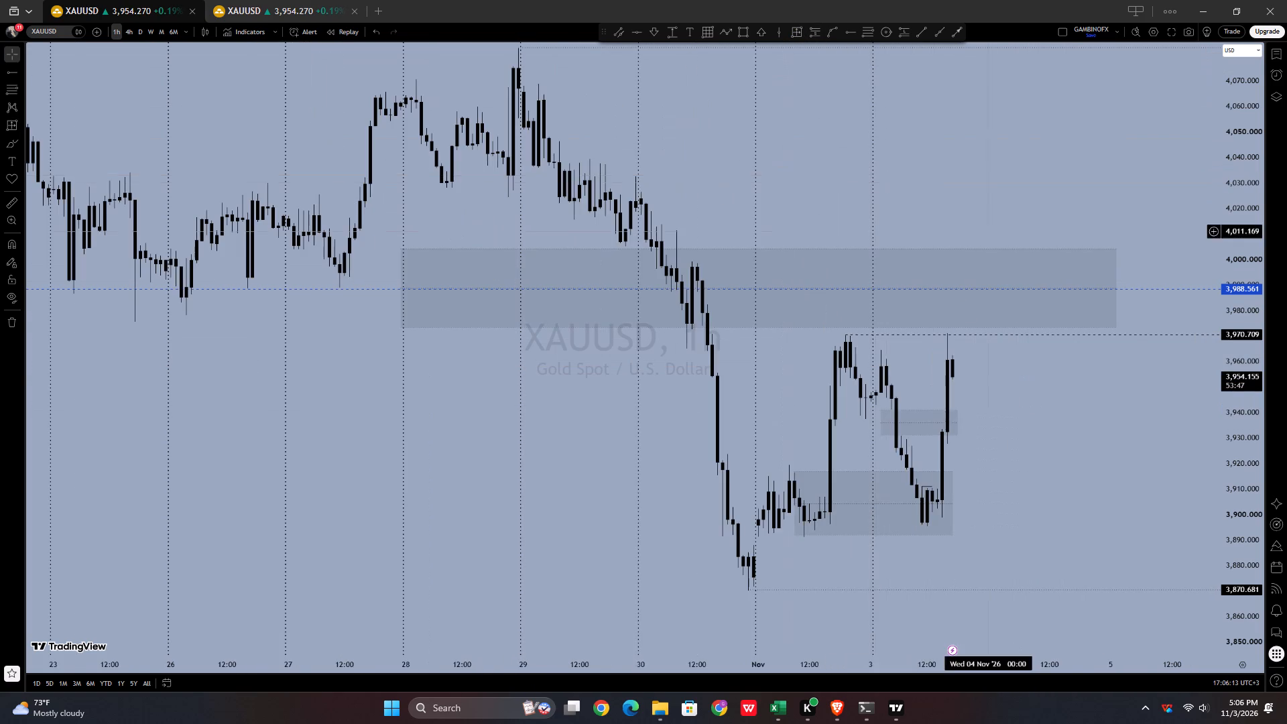
{"action": "scroll", "coordinate": [996, 235], "scroll_direction": "up", "scroll_amount": 3}
{"action": "scroll", "coordinate": [1147, 264], "scroll_direction": "down", "scroll_amount": 3}
{"action": "left_click", "coordinate": [1249, 365]}
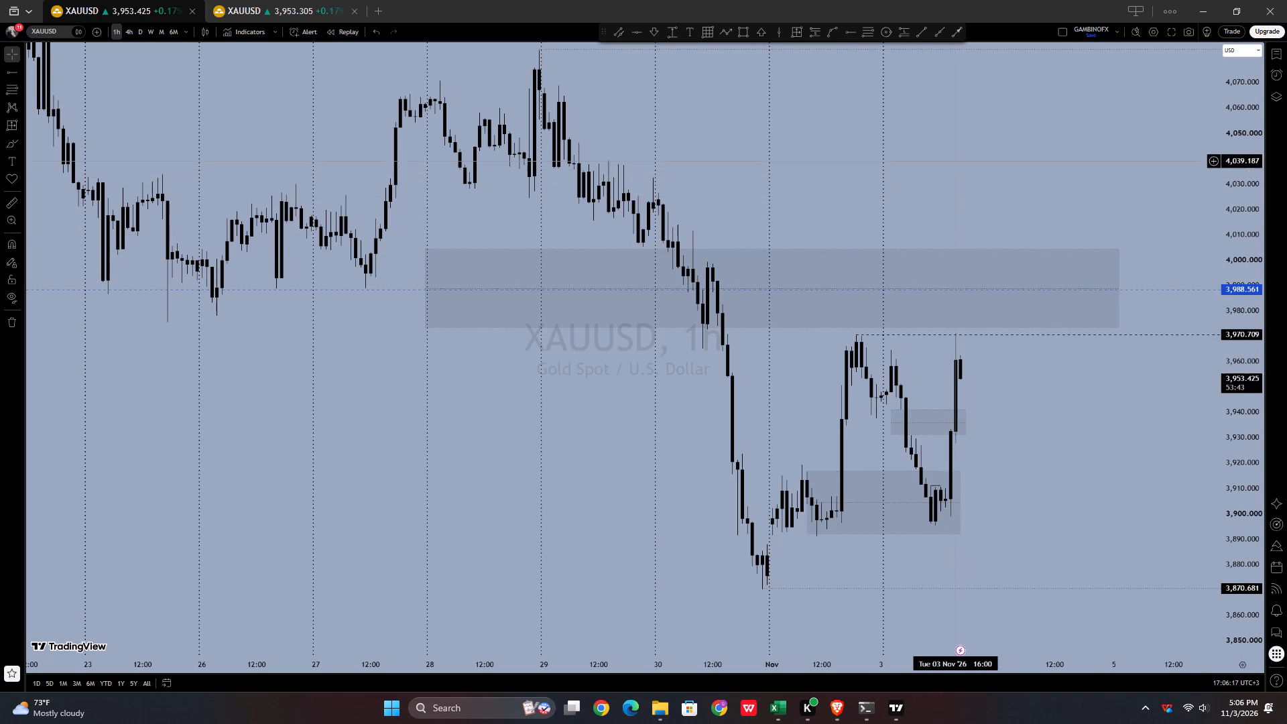
{"action": "scroll", "coordinate": [748, 190], "scroll_direction": "down", "scroll_amount": 5}
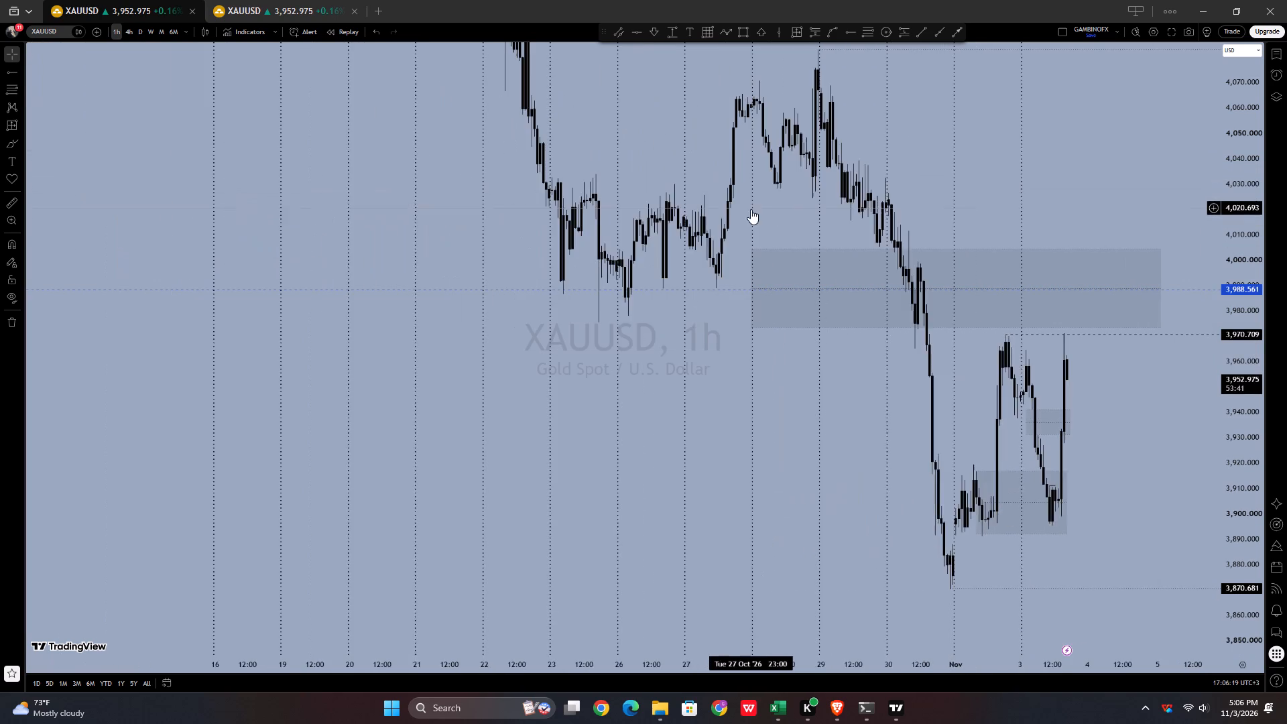
{"action": "scroll", "coordinate": [757, 221], "scroll_direction": "up", "scroll_amount": 3}
{"action": "key", "text": "space"}
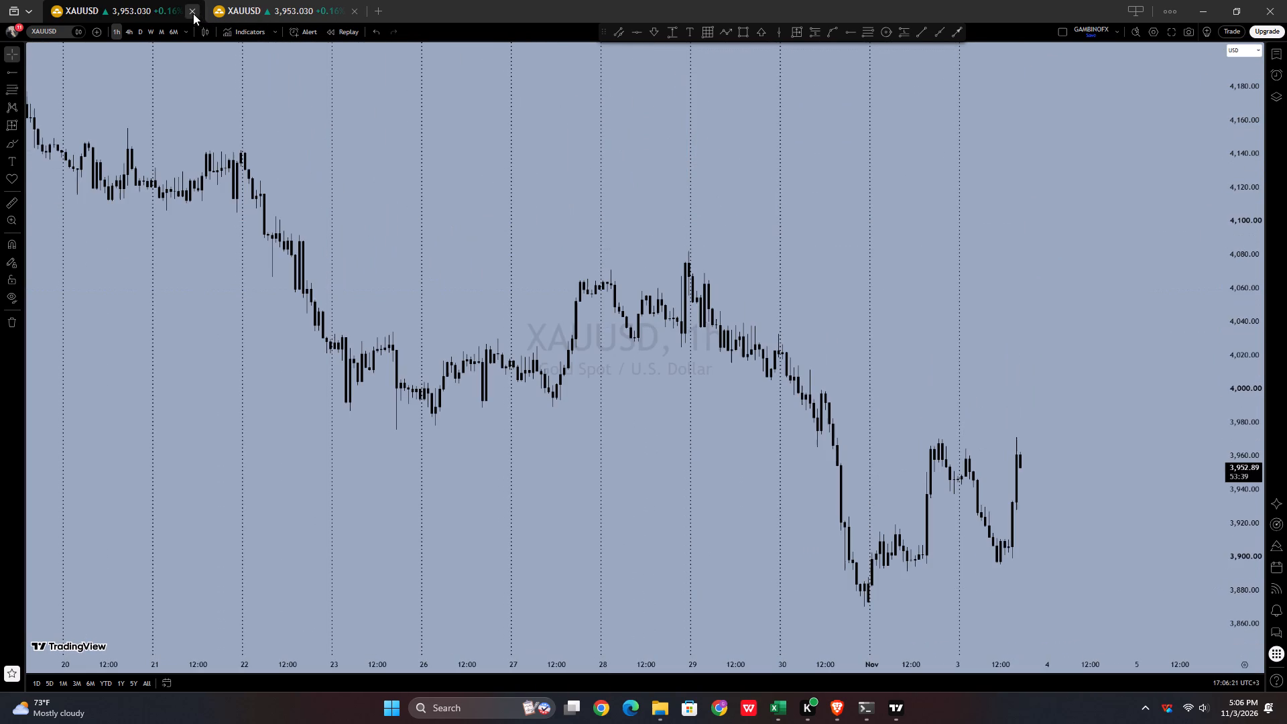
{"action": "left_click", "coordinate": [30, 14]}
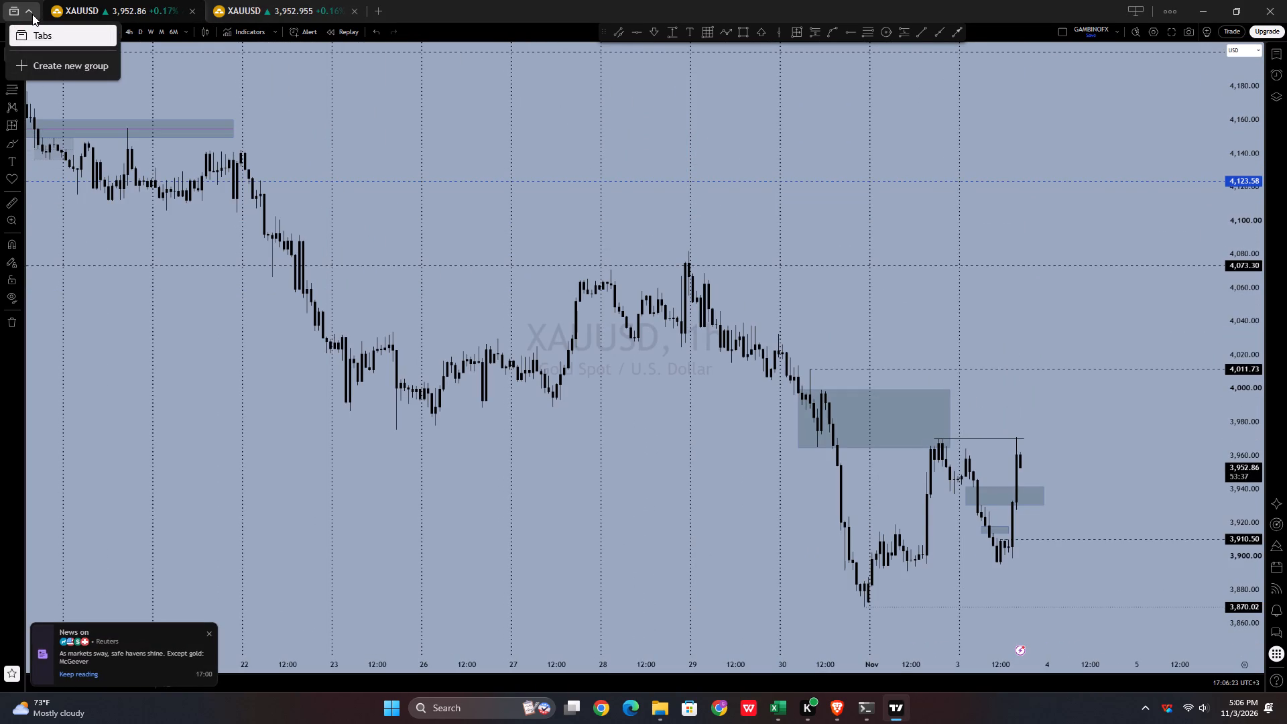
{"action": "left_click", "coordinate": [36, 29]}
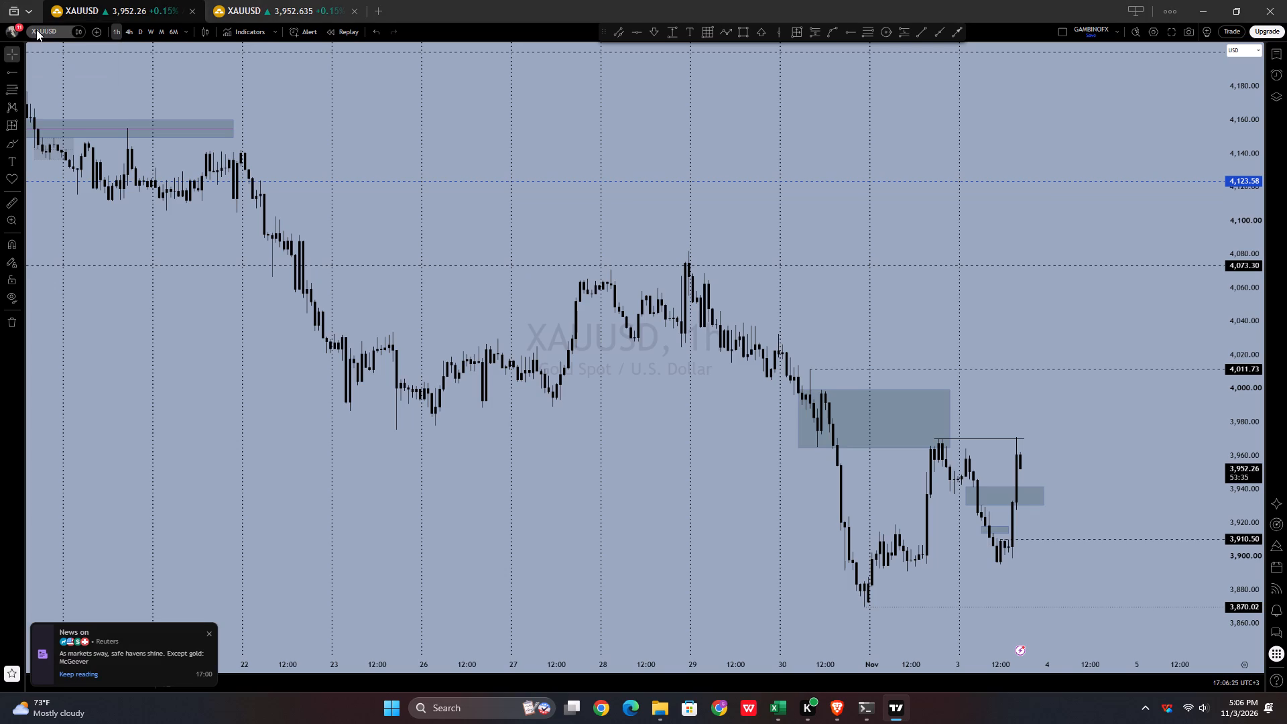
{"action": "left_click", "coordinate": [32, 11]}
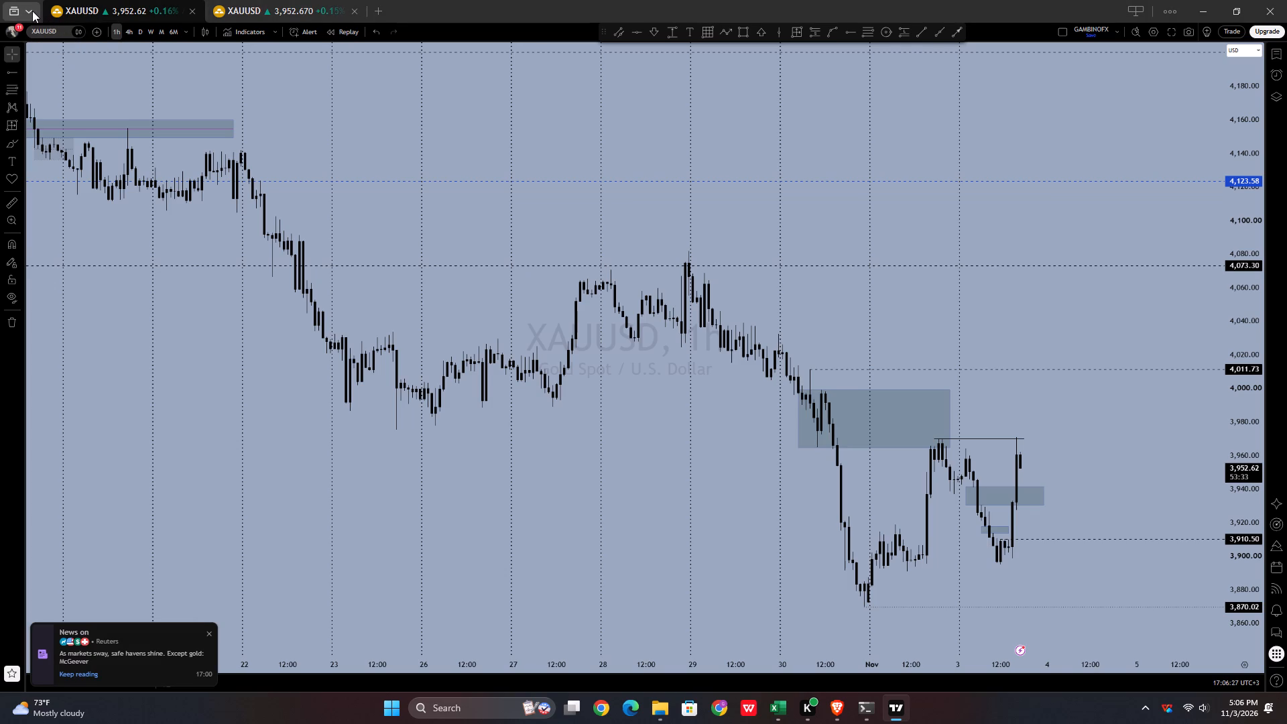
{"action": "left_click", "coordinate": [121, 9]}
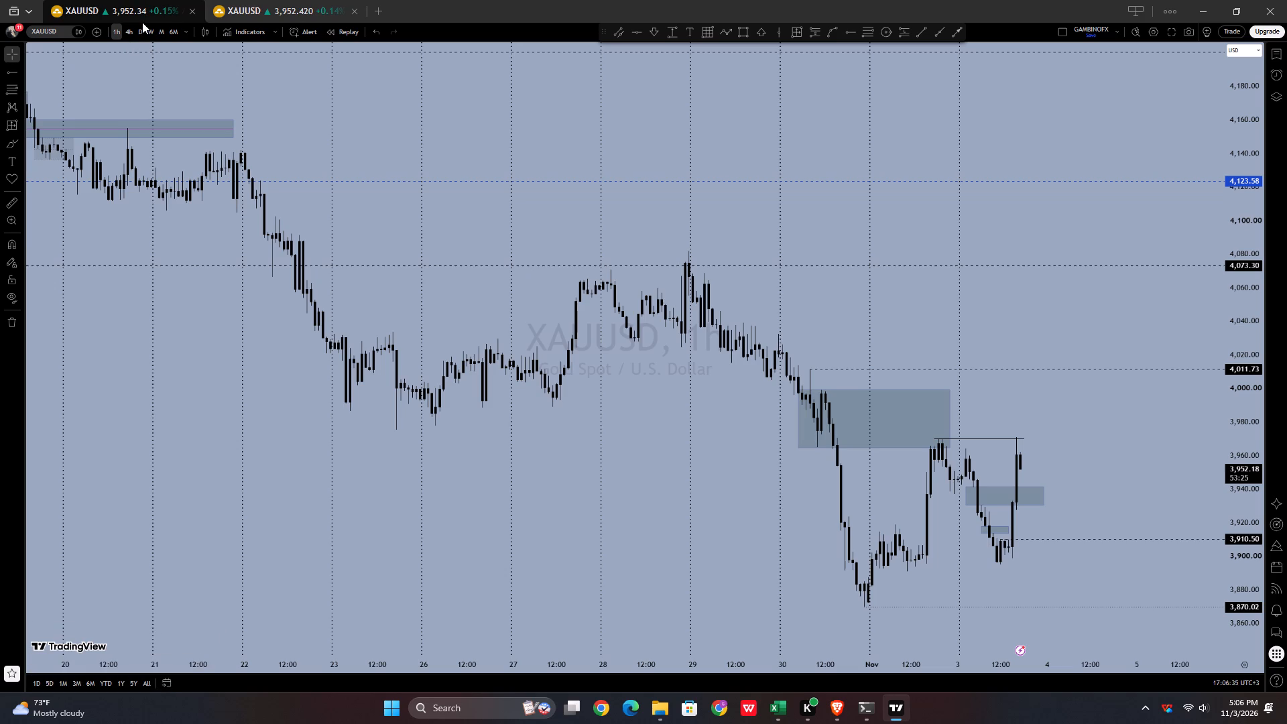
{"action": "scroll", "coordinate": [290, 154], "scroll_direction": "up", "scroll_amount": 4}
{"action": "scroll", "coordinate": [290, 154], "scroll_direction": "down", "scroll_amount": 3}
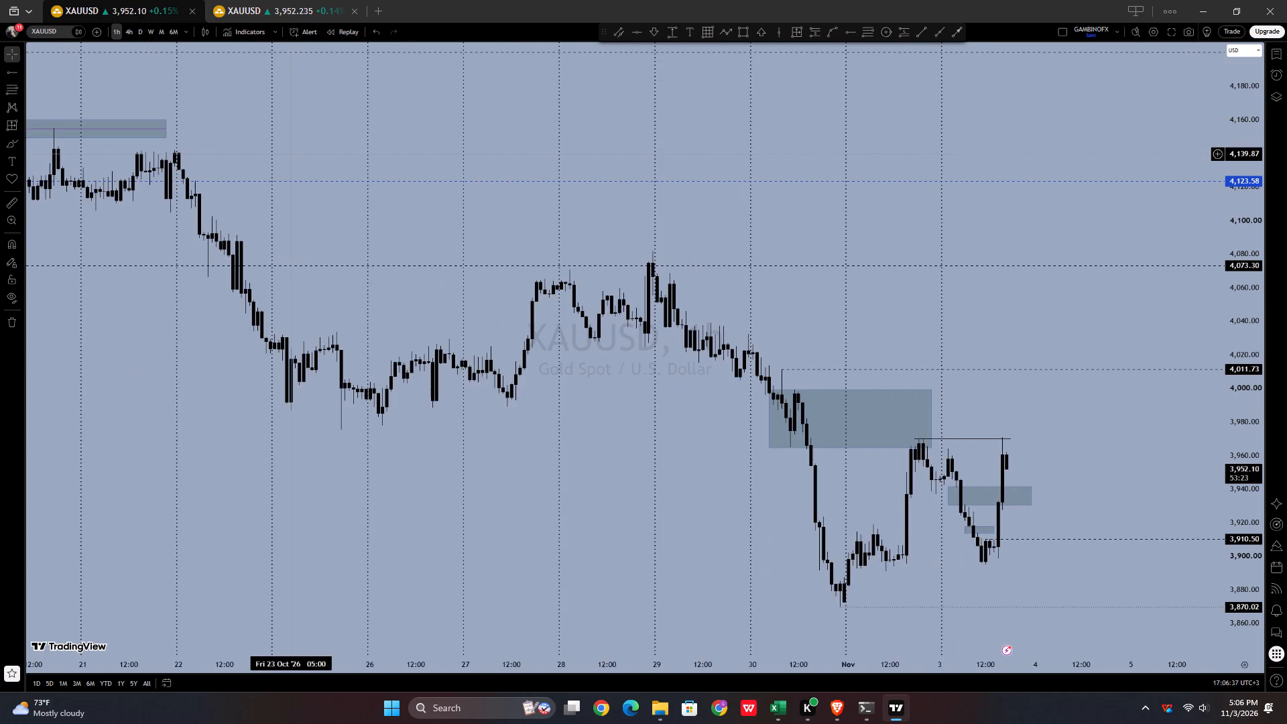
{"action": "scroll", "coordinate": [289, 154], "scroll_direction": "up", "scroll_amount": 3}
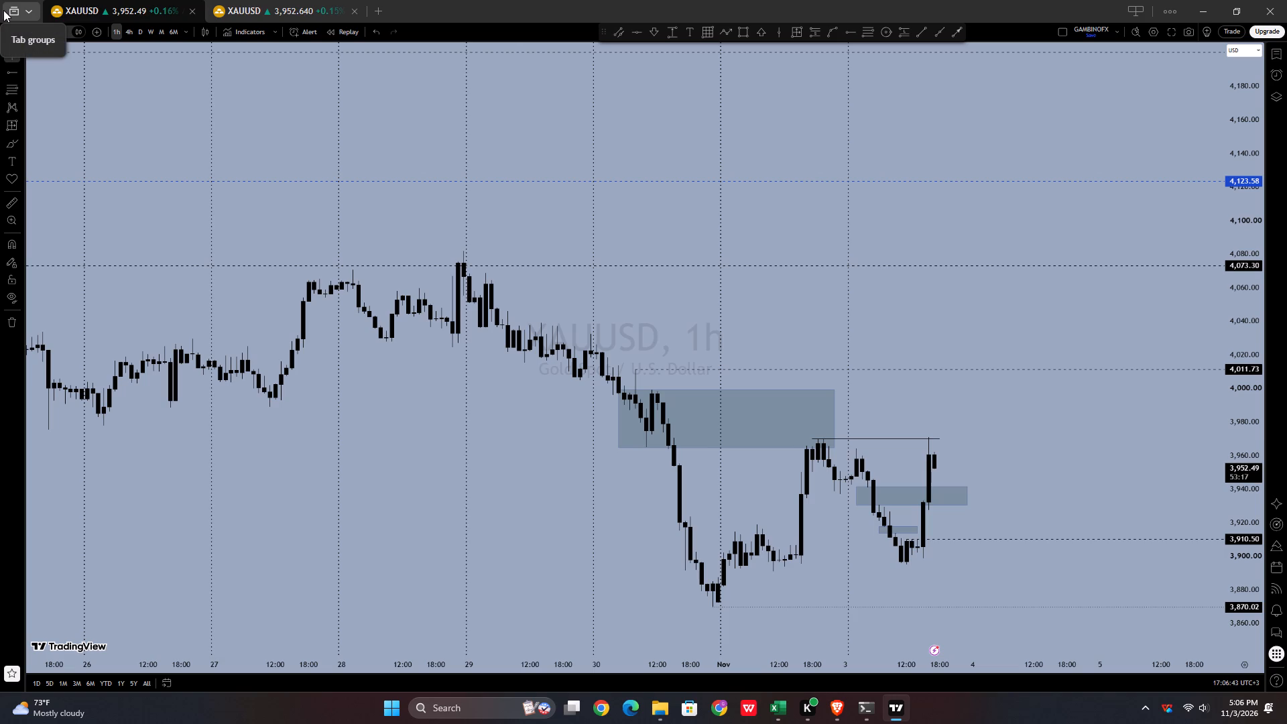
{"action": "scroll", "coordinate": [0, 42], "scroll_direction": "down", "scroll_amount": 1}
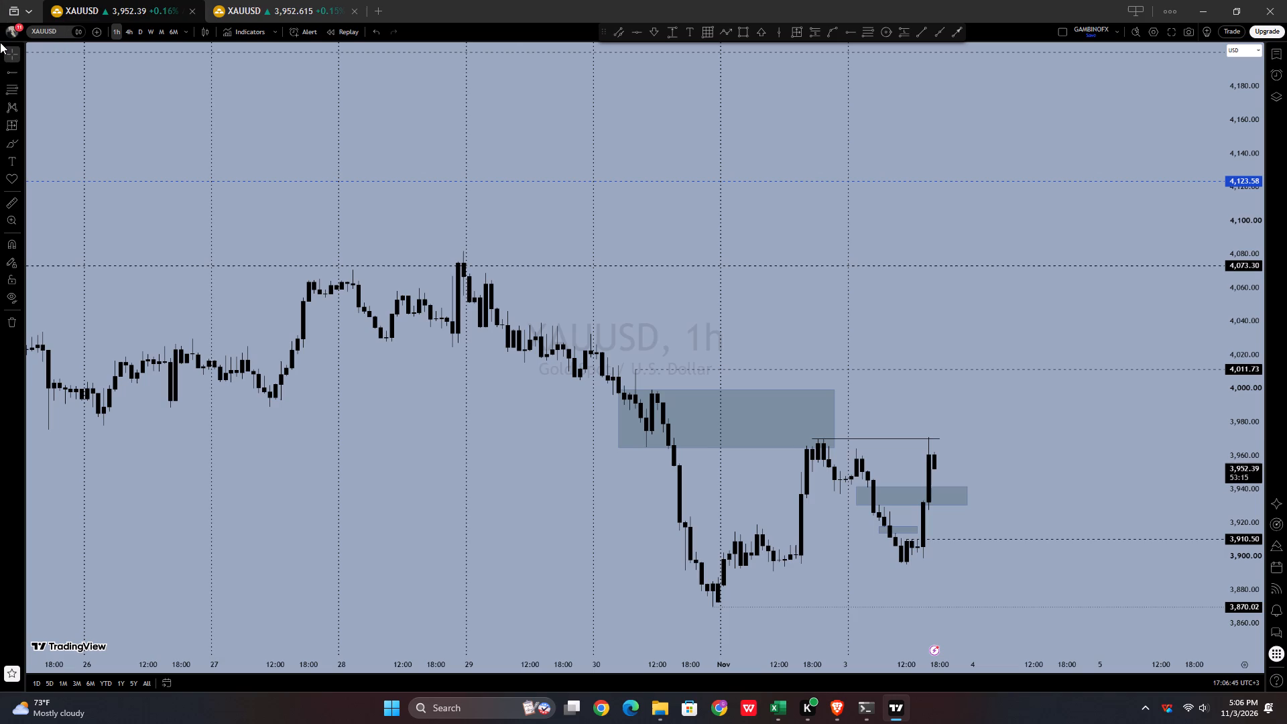
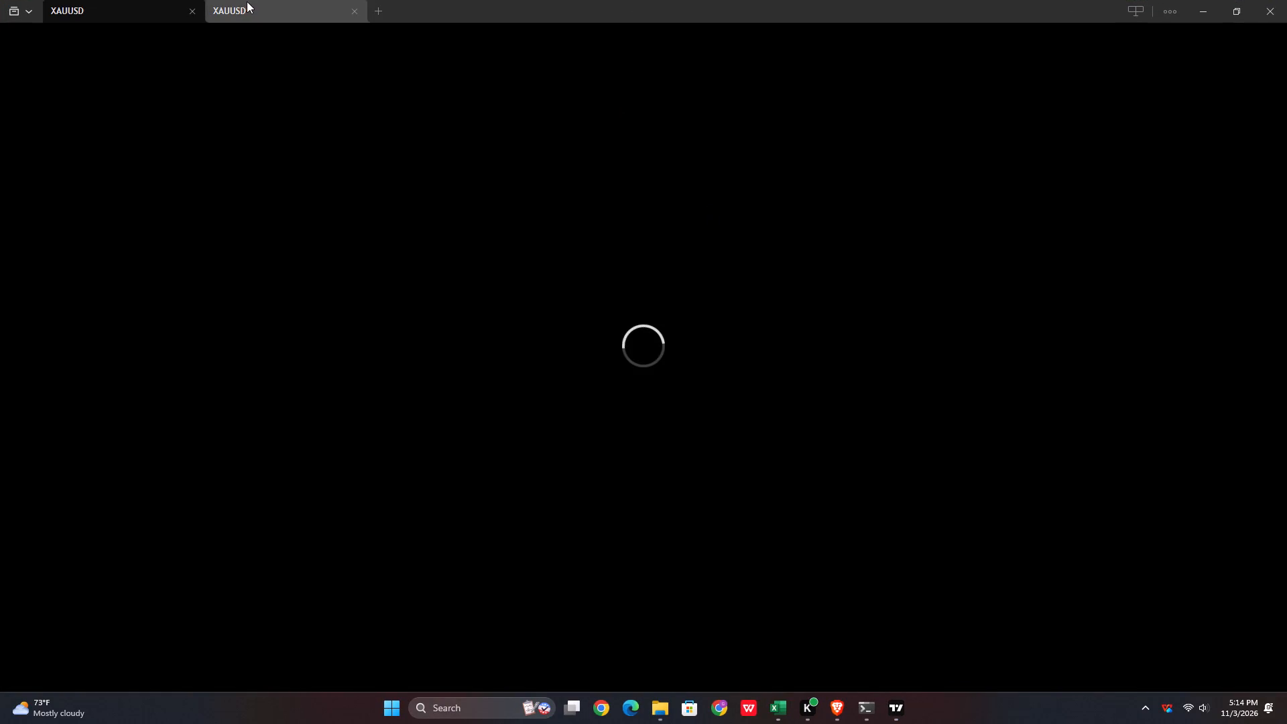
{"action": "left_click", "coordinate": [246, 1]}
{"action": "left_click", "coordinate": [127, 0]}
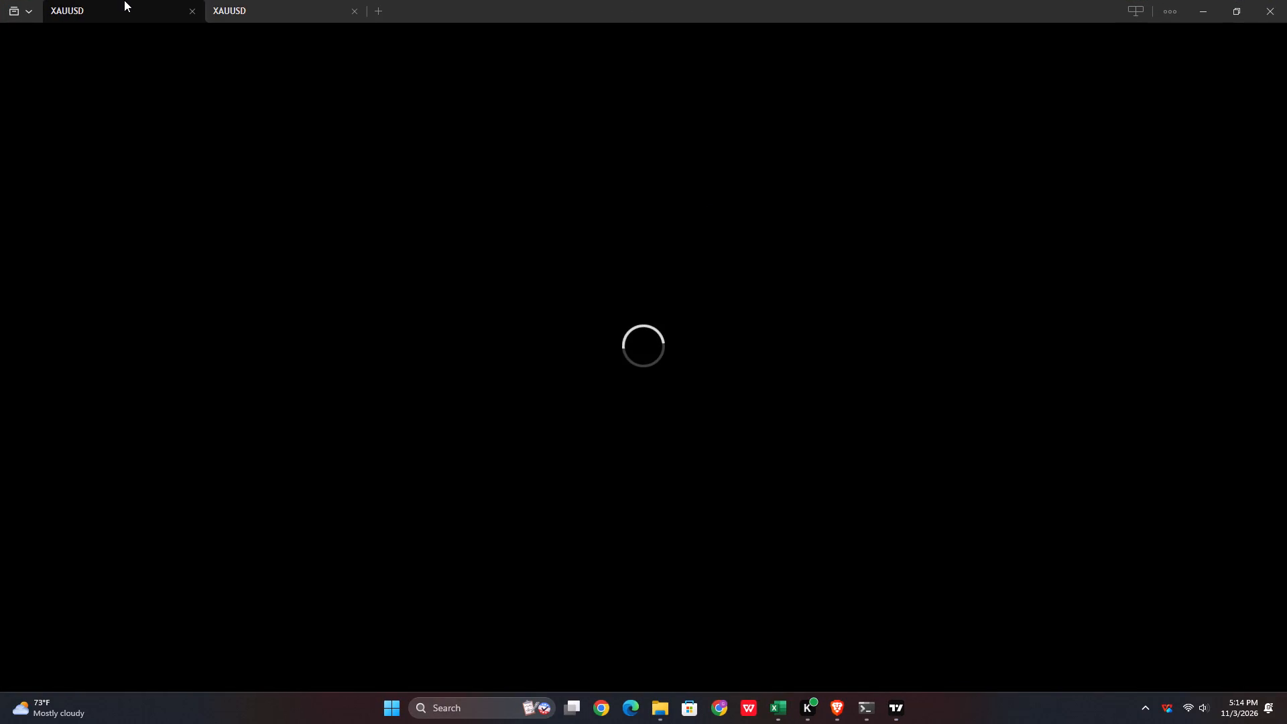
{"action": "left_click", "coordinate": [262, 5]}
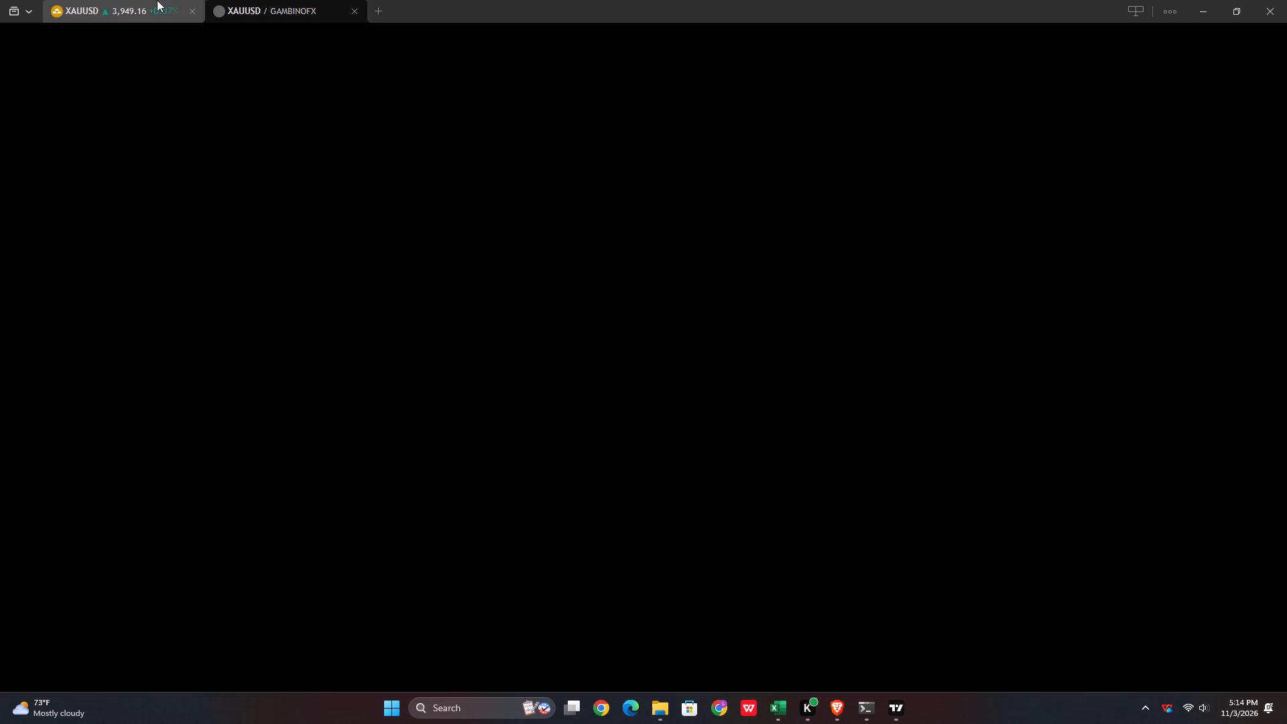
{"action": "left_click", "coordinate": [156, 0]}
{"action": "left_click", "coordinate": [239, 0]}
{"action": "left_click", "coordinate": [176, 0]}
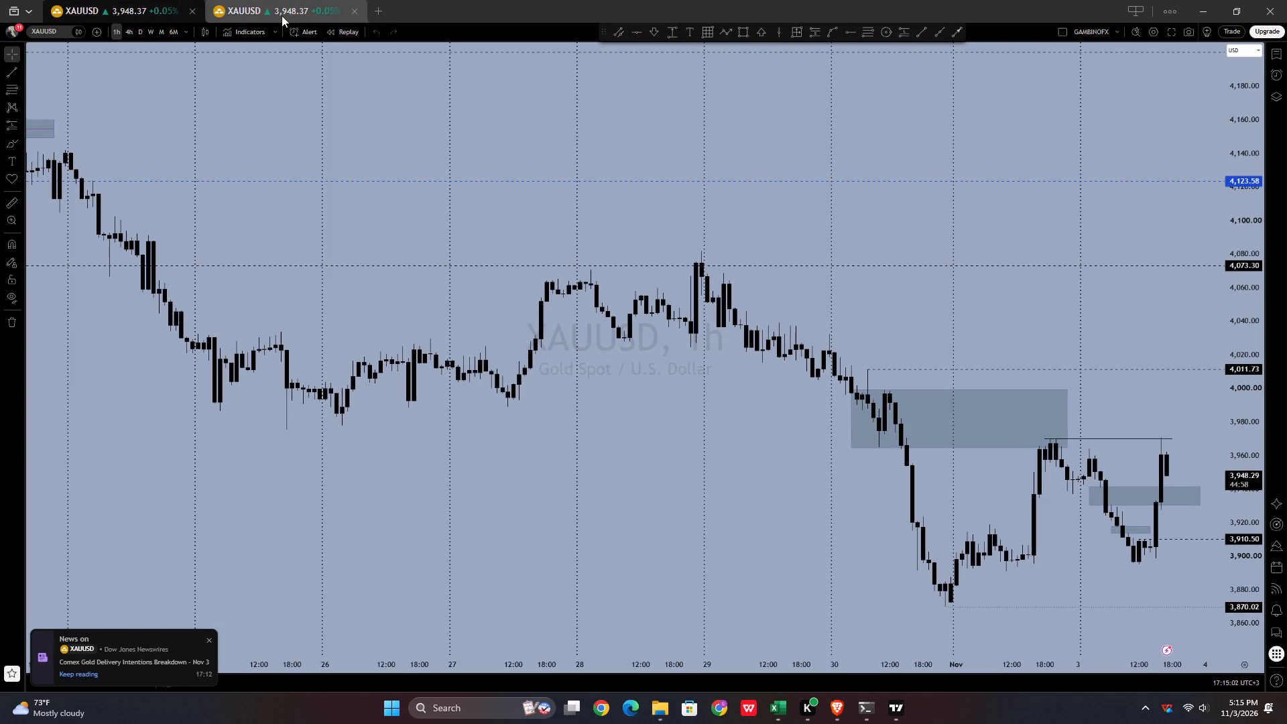
Step the first chart through the 1h watchlist symbols, past NAS100 and BTCUSD, to USOIL.
{"action": "key", "text": "space"}
{"action": "key", "text": "space"}
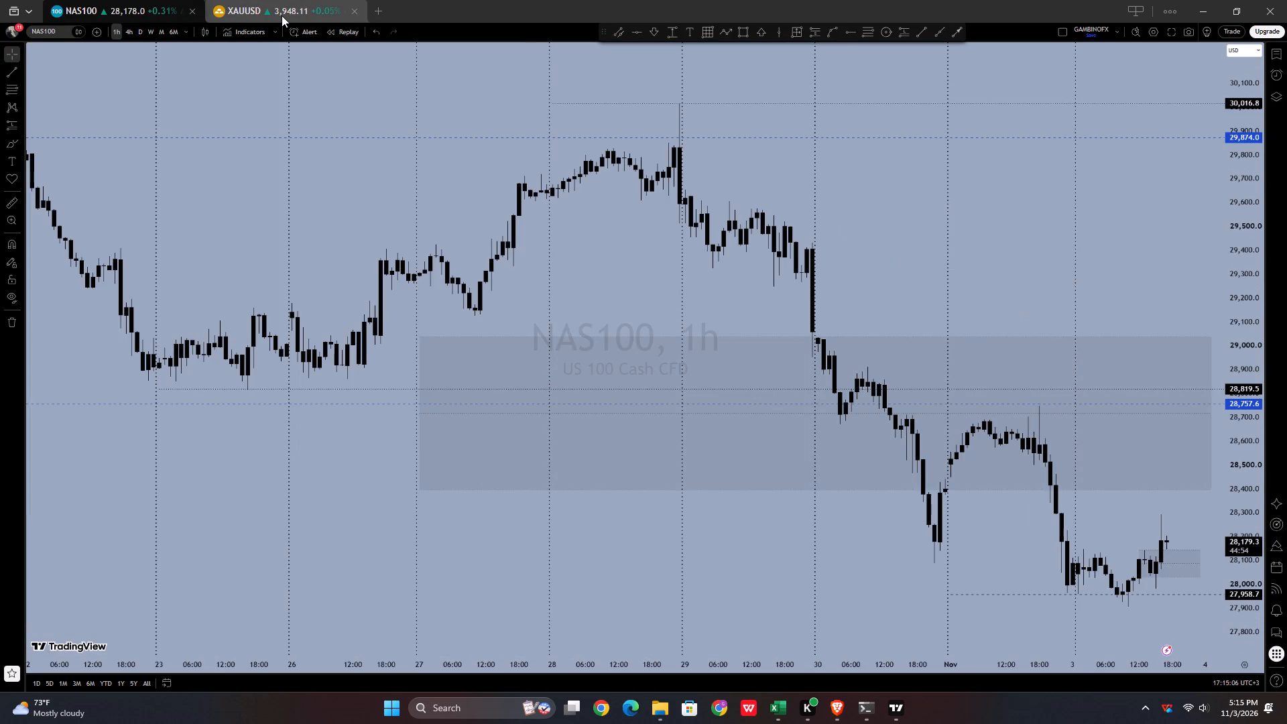
{"action": "key", "text": "space"}
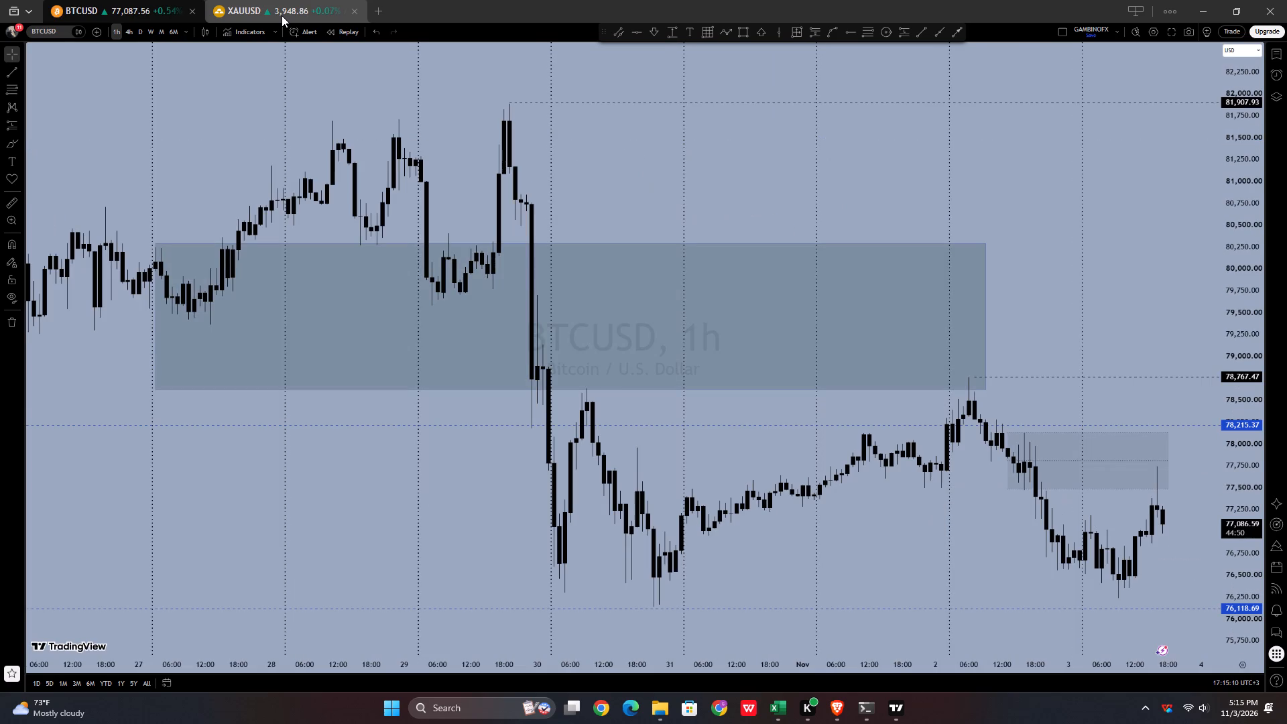
{"action": "key", "text": "space"}
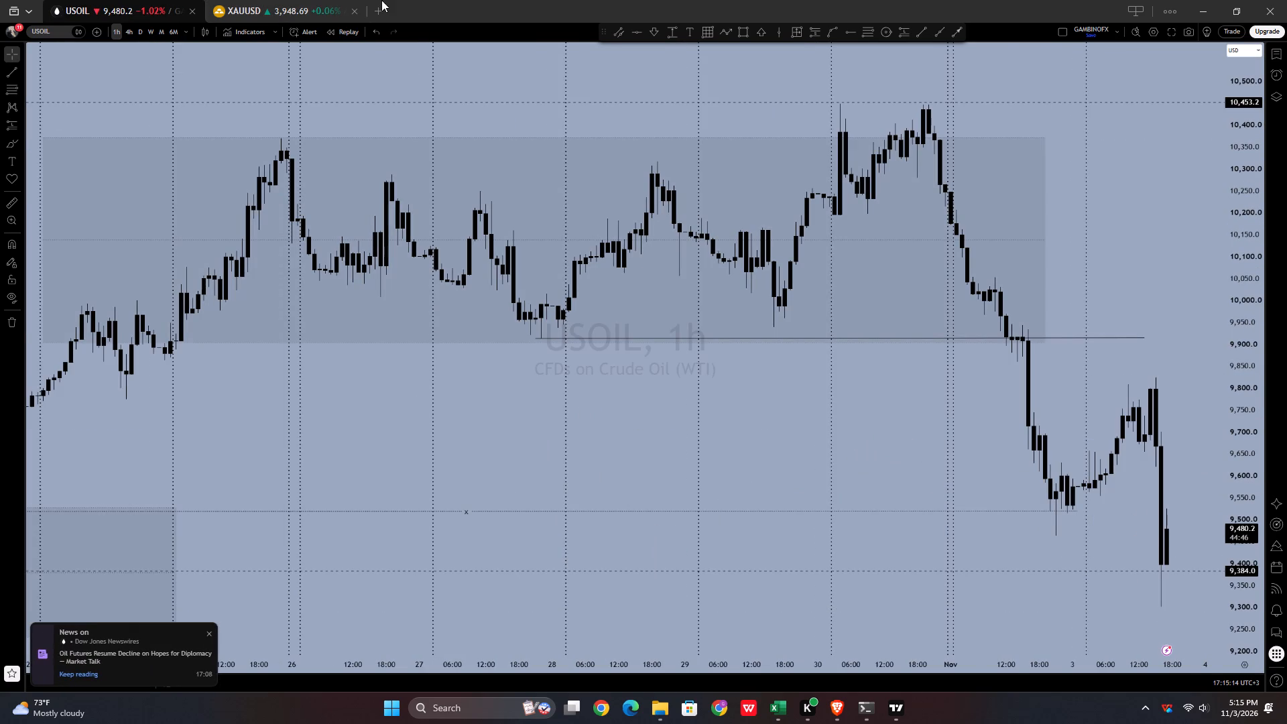
Examine USOIL price action on the 4h and 1h charts, from the 10,453.2 high to the latest drop near 9,384.0.
{"action": "scroll", "coordinate": [381, 115], "scroll_direction": "down", "scroll_amount": 6}
{"action": "left_click", "coordinate": [134, 29]}
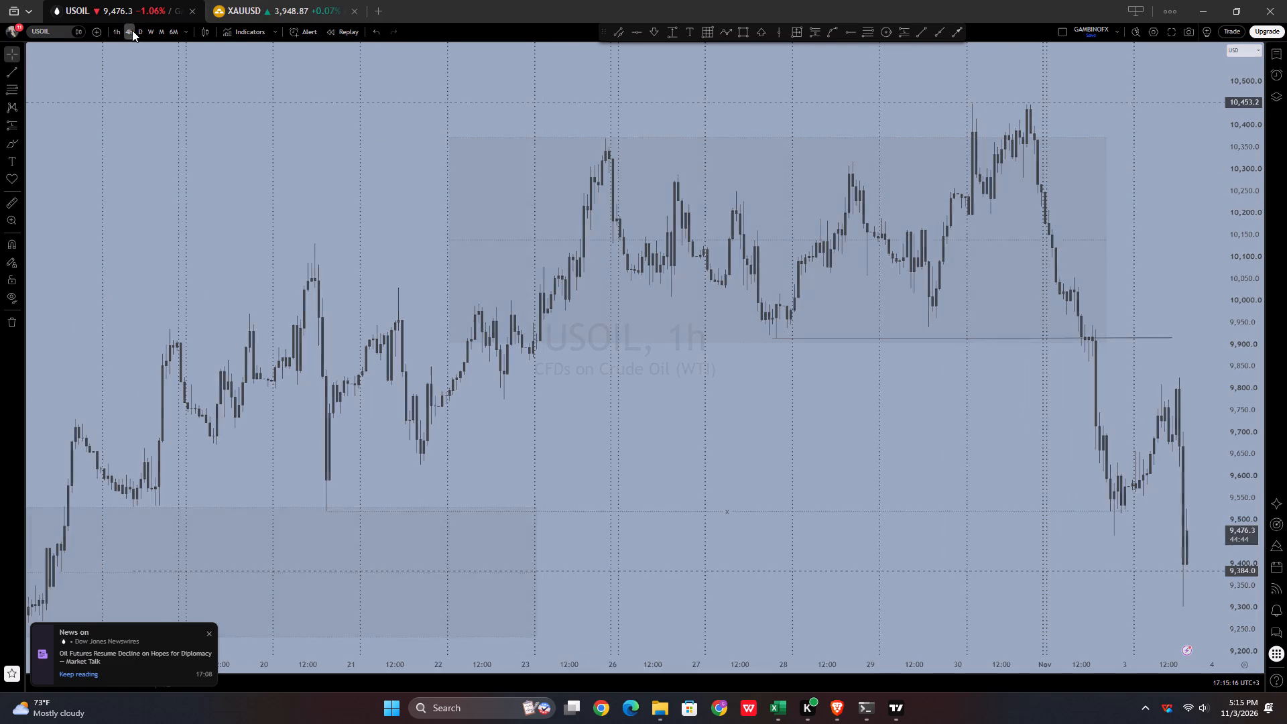
{"action": "left_click_drag", "start_coordinate": [1252, 192], "coordinate": [1284, 491]}
{"action": "scroll", "coordinate": [1083, 446], "scroll_direction": "up", "scroll_amount": 1}
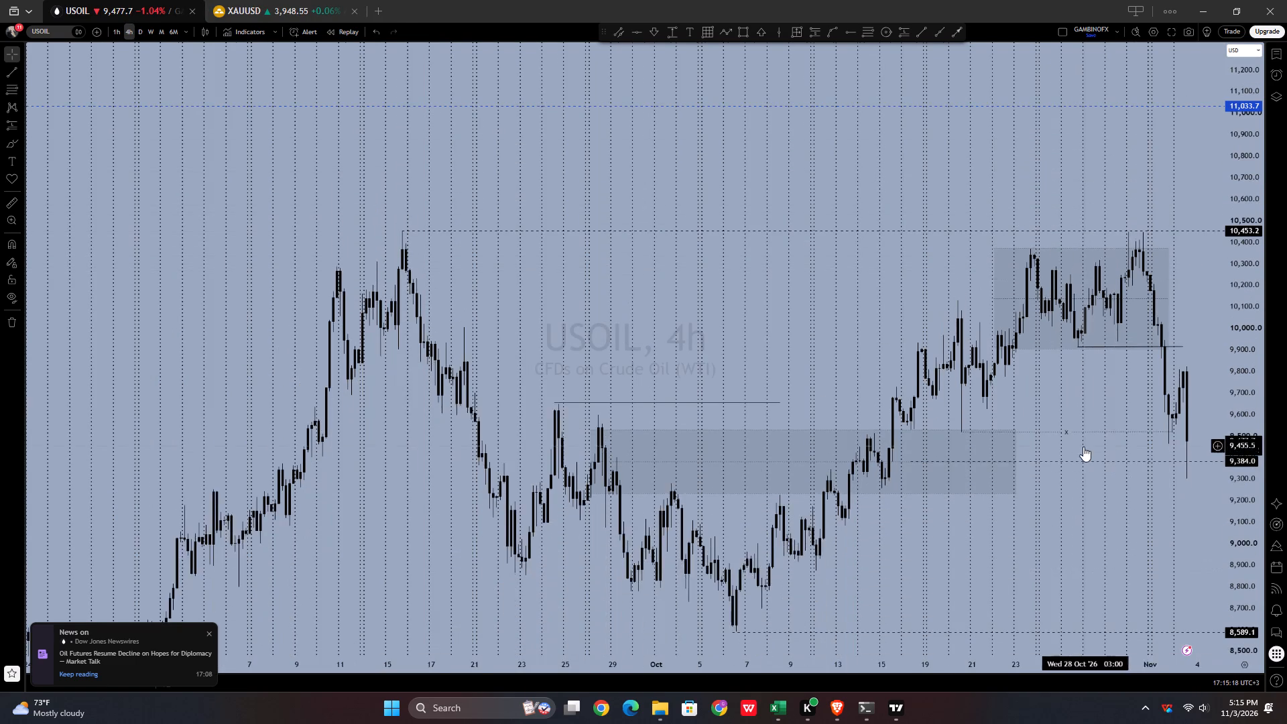
{"action": "scroll", "coordinate": [1083, 446], "scroll_direction": "up", "scroll_amount": 1}
{"action": "left_click_drag", "start_coordinate": [1038, 383], "coordinate": [833, 292]}
{"action": "scroll", "coordinate": [804, 286], "scroll_direction": "down", "scroll_amount": 1}
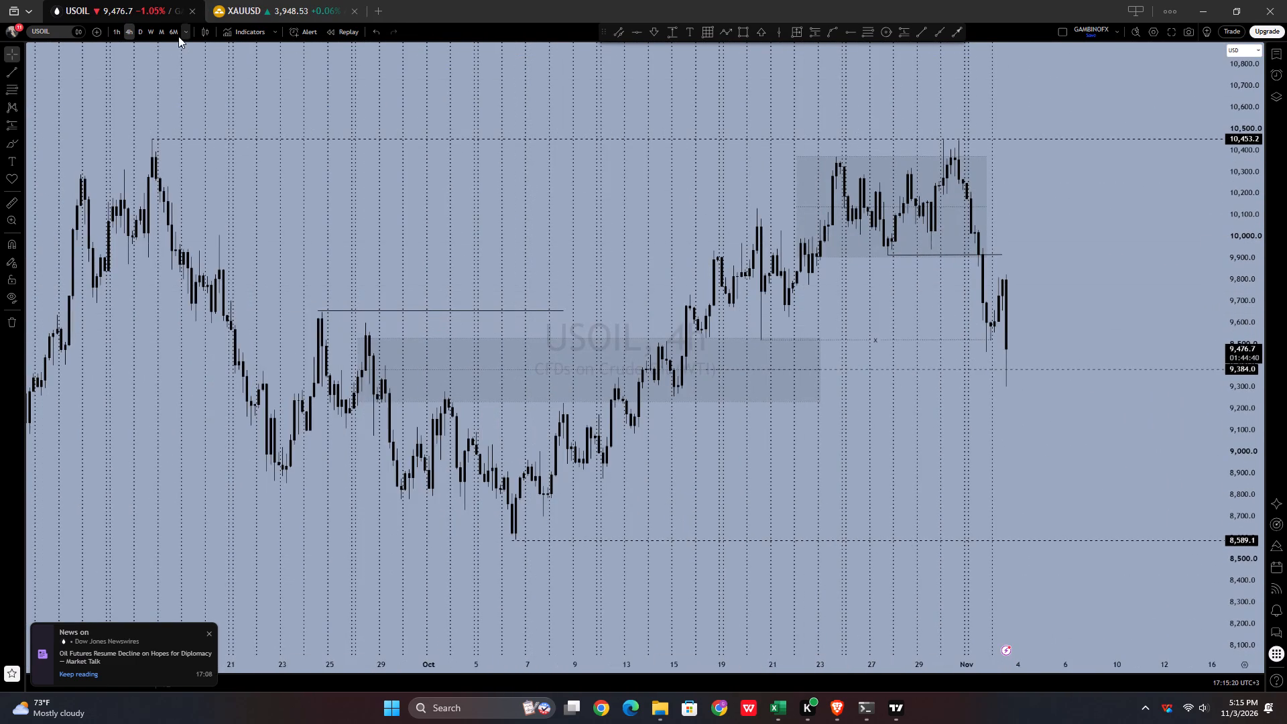
{"action": "left_click", "coordinate": [123, 37]}
{"action": "left_click", "coordinate": [116, 37]}
{"action": "scroll", "coordinate": [190, 91], "scroll_direction": "down", "scroll_amount": 5}
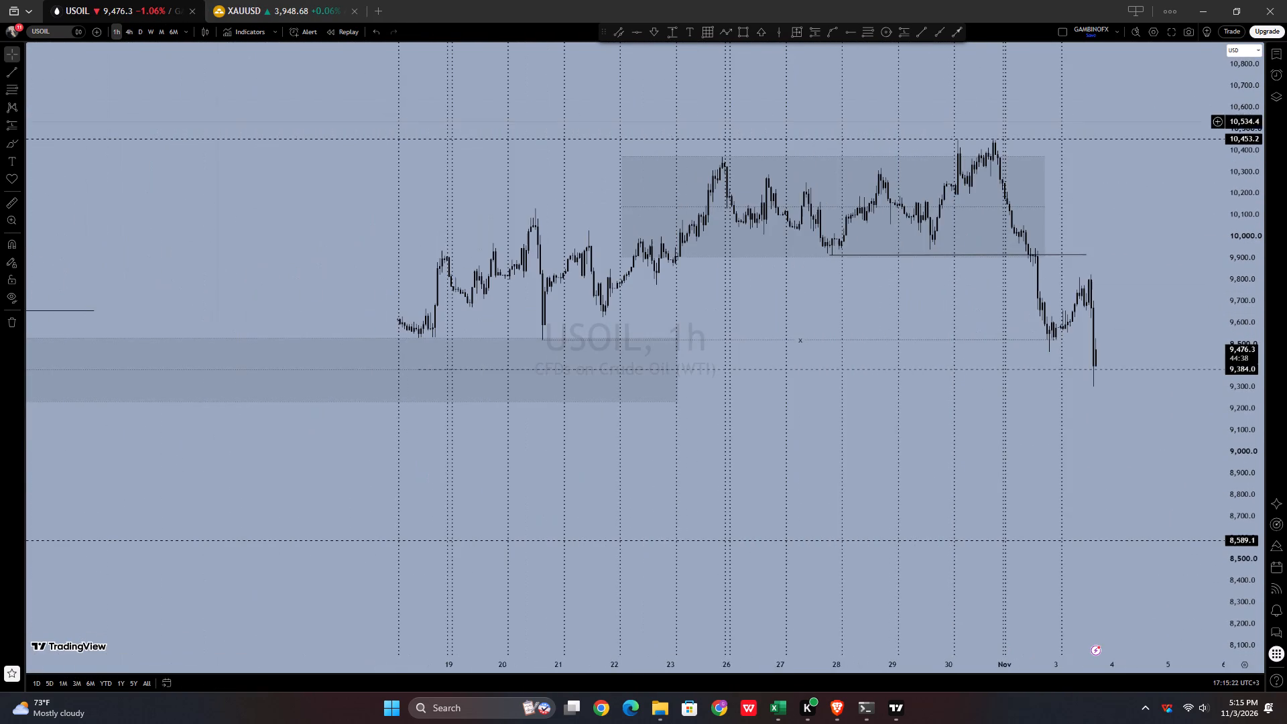
{"action": "left_click_drag", "start_coordinate": [1251, 479], "coordinate": [1219, 173]}
{"action": "scroll", "coordinate": [1148, 200], "scroll_direction": "up", "scroll_amount": 5}
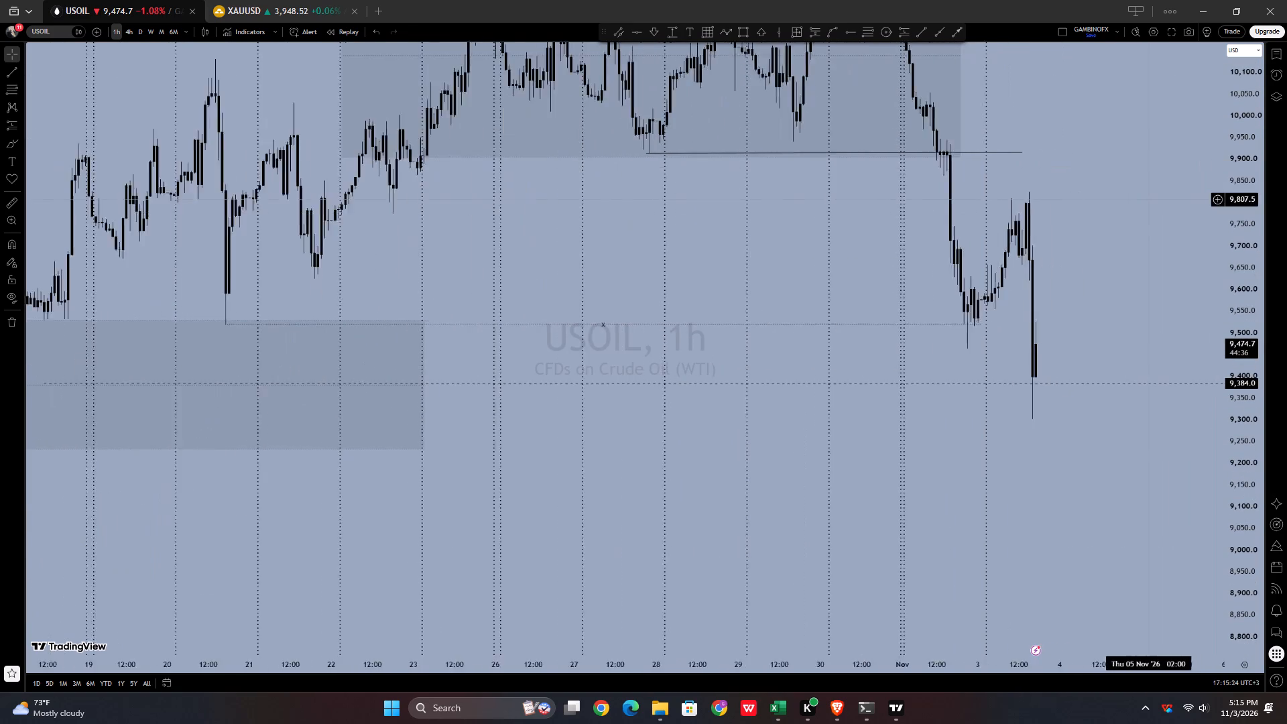
{"action": "scroll", "coordinate": [1144, 205], "scroll_direction": "up", "scroll_amount": 3}
{"action": "left_click_drag", "start_coordinate": [1064, 239], "coordinate": [1028, 362]}
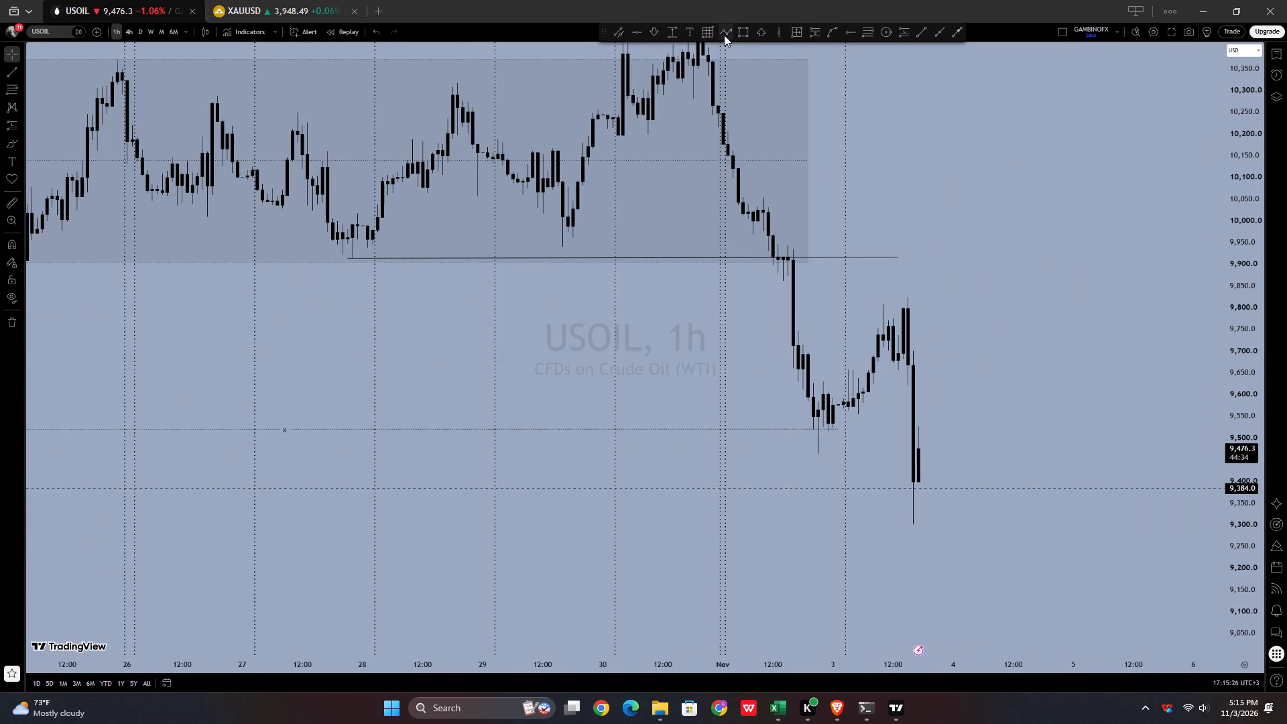
Draw a rectangle zone from about 9,619.6 to 9,526.7 over the latest sharp drop on 3 November on USOIL 1h.
{"action": "left_click", "coordinate": [748, 38]}
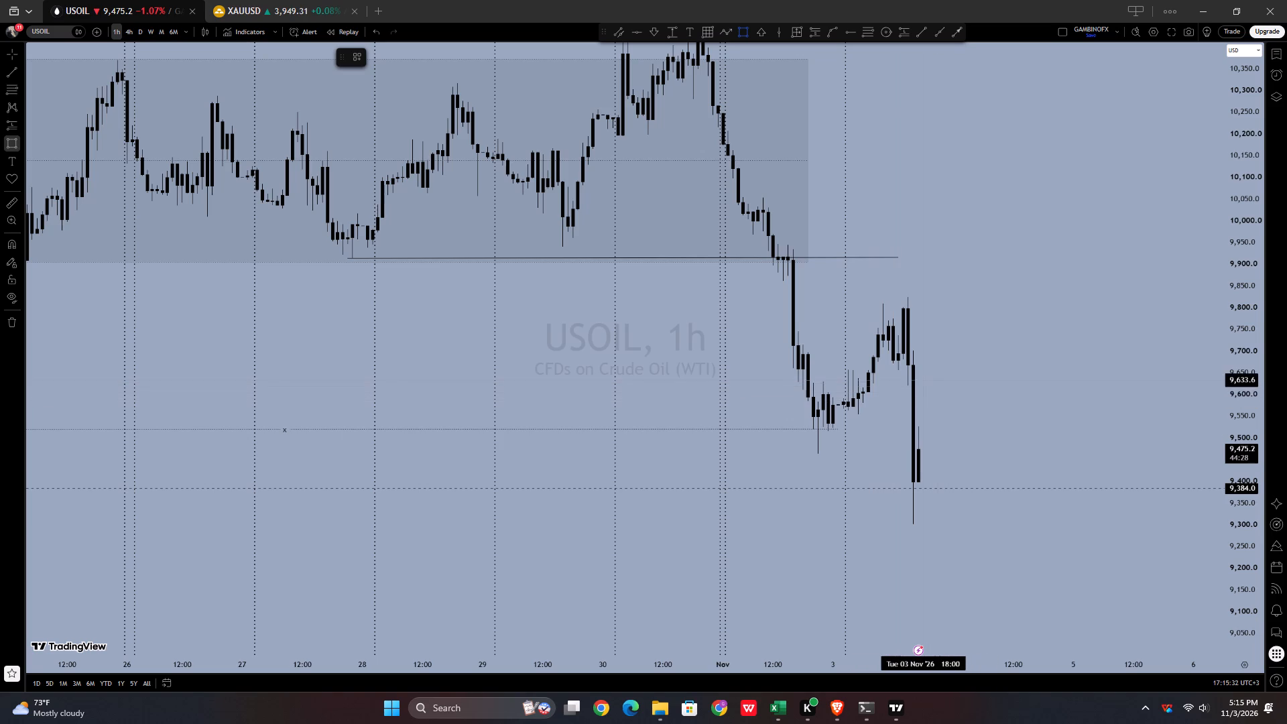
{"action": "left_click_drag", "start_coordinate": [905, 387], "coordinate": [948, 426]}
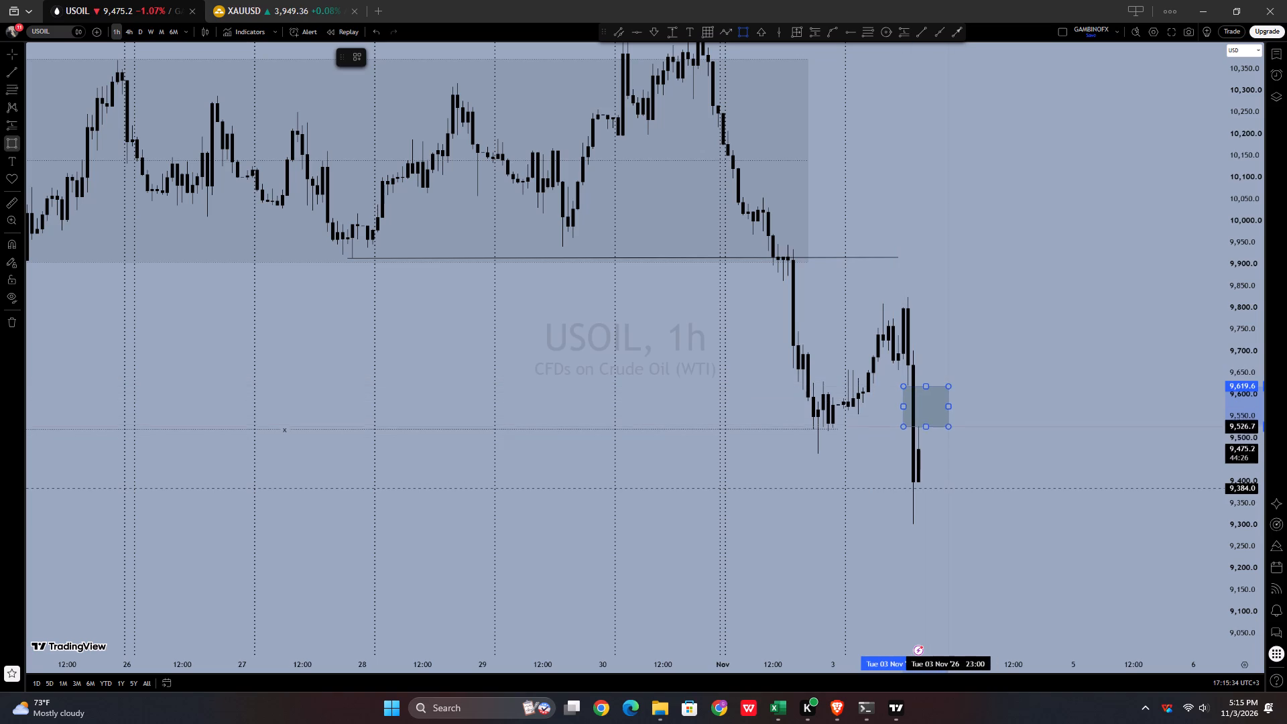
{"action": "left_click", "coordinate": [948, 425]}
{"action": "left_click", "coordinate": [957, 396]}
Move the USOIL horizontal ray that starts on 16 October to 9,380.0, inside the lower grey zone.
{"action": "scroll", "coordinate": [985, 377], "scroll_direction": "down", "scroll_amount": 4}
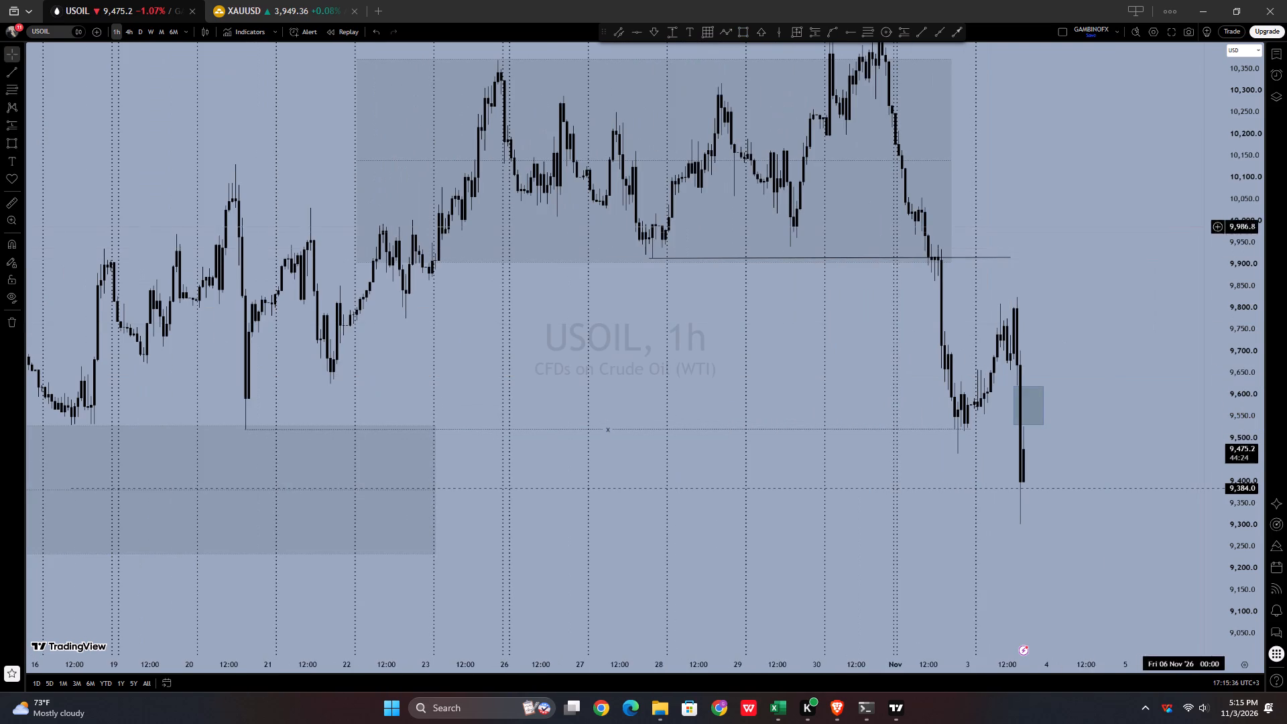
{"action": "left_click_drag", "start_coordinate": [1241, 195], "coordinate": [1213, 361]}
{"action": "scroll", "coordinate": [1031, 330], "scroll_direction": "down", "scroll_amount": 2}
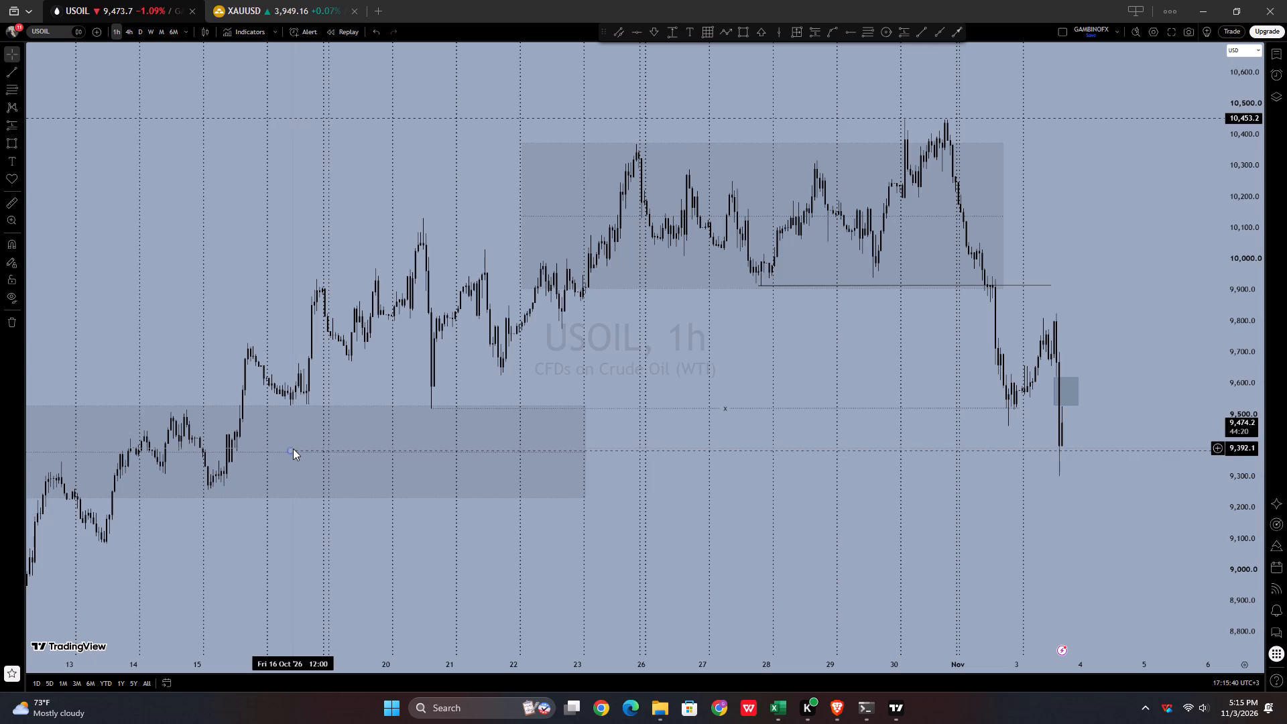
{"action": "left_click_drag", "start_coordinate": [292, 448], "coordinate": [269, 451]}
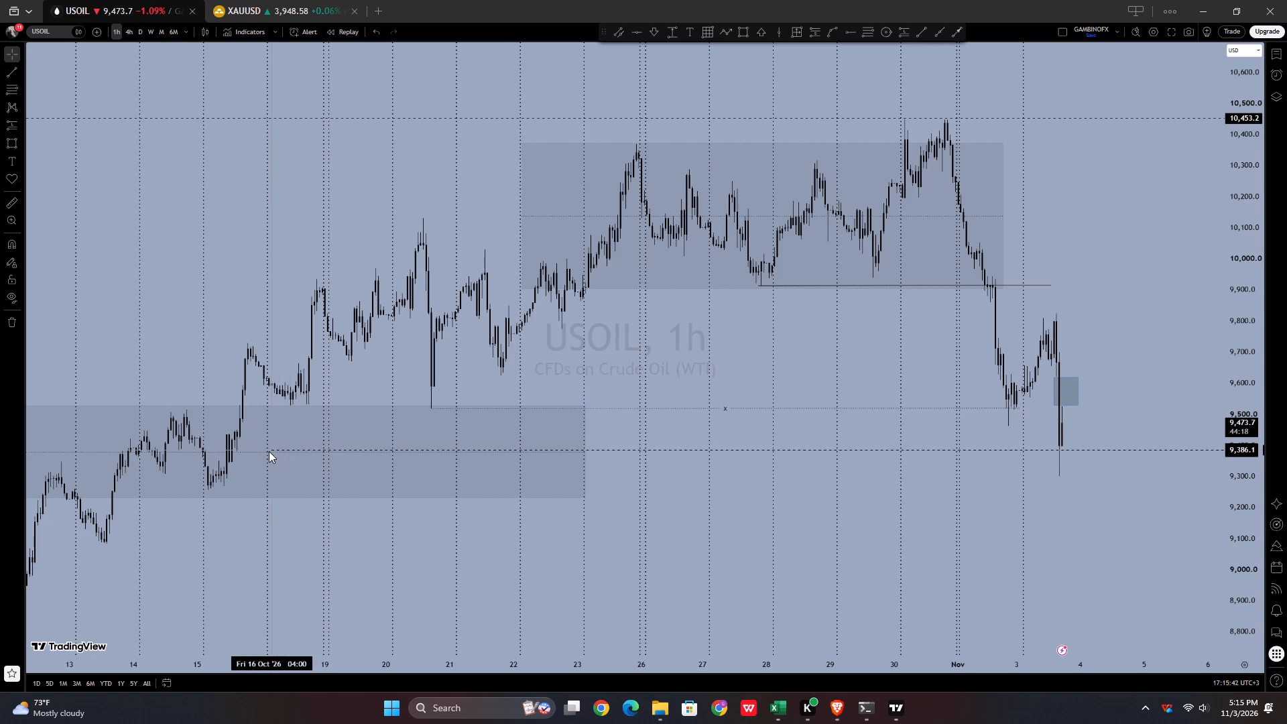
{"action": "left_click_drag", "start_coordinate": [269, 451], "coordinate": [266, 452]}
{"action": "left_click", "coordinate": [473, 414]}
Examine the USOIL 4h chart around the marked zones between the 10,453.2 high and the 8,589.1 low.
{"action": "left_click_drag", "start_coordinate": [750, 369], "coordinate": [694, 388]}
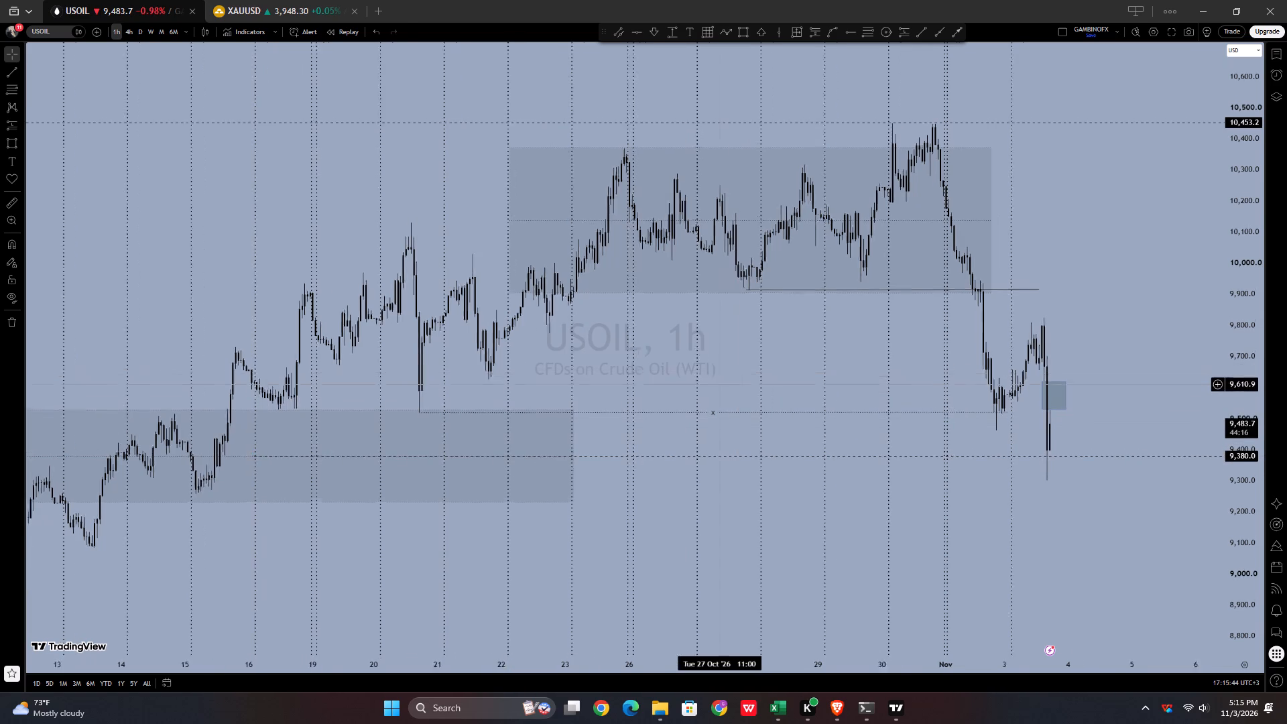
{"action": "left_click_drag", "start_coordinate": [694, 388], "coordinate": [675, 383]}
{"action": "left_click", "coordinate": [129, 35]}
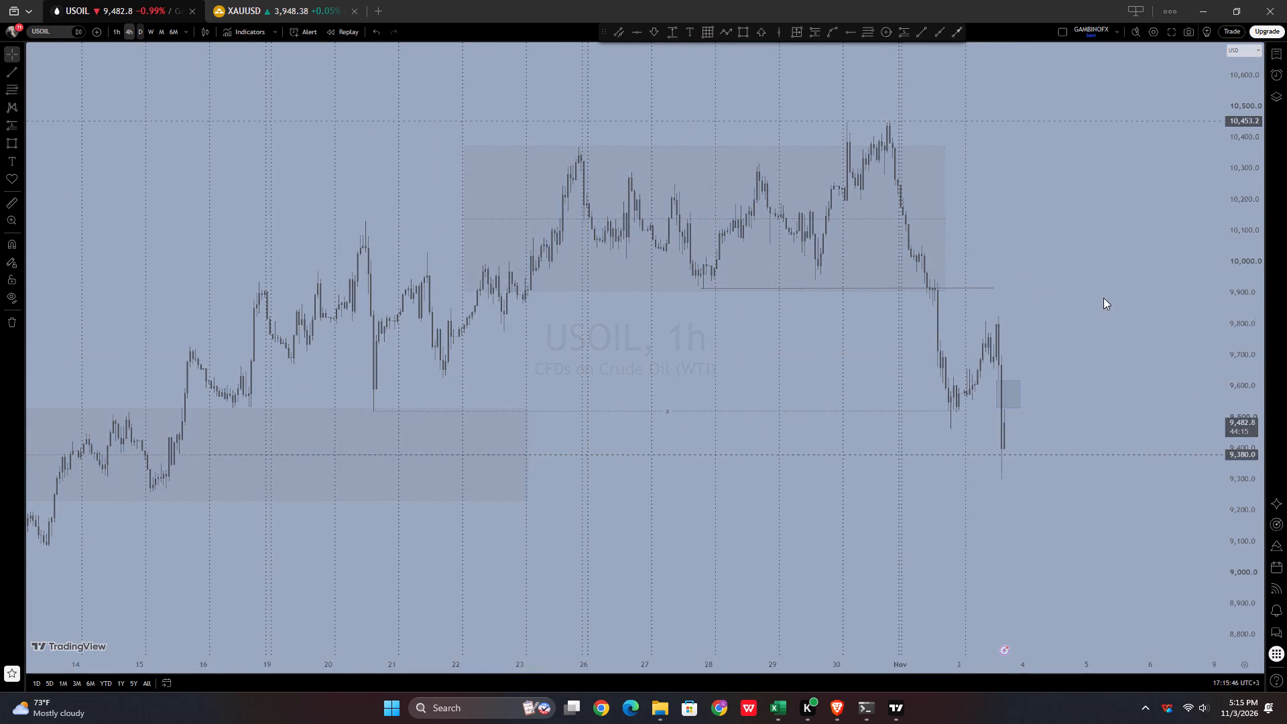
{"action": "left_click_drag", "start_coordinate": [1231, 251], "coordinate": [1222, 389]}
{"action": "scroll", "coordinate": [948, 318], "scroll_direction": "up", "scroll_amount": 6}
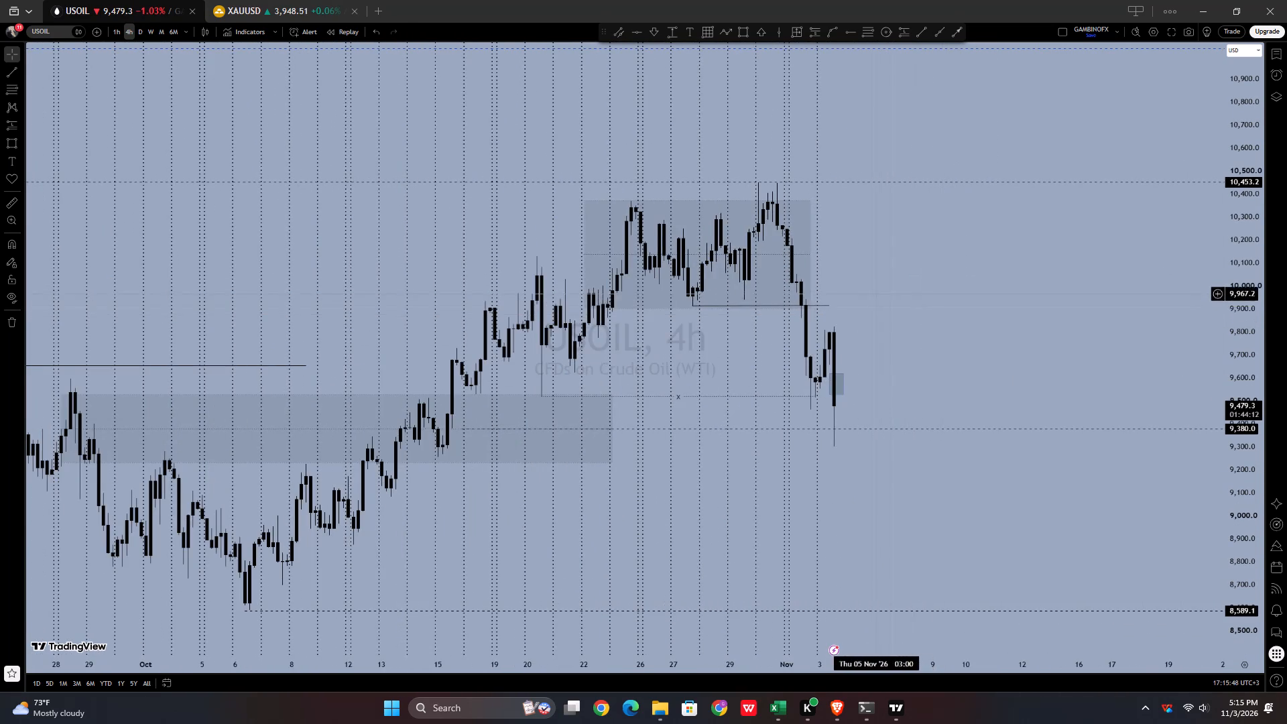
{"action": "left_click_drag", "start_coordinate": [871, 299], "coordinate": [1007, 328]}
{"action": "scroll", "coordinate": [1022, 320], "scroll_direction": "down", "scroll_amount": 1}
{"action": "scroll", "coordinate": [1066, 322], "scroll_direction": "up", "scroll_amount": 1}
{"action": "left_click_drag", "start_coordinate": [1066, 322], "coordinate": [1077, 280]}
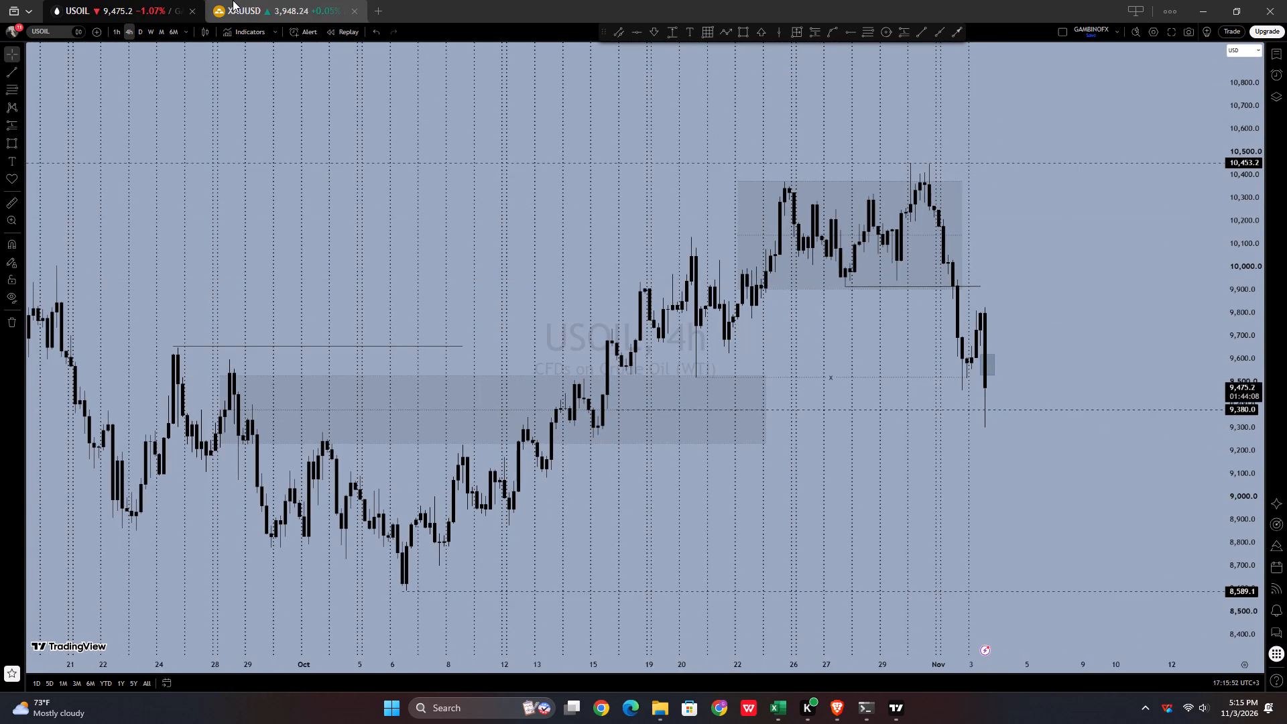
Step through the 4h watchlist charts from USOIL past XAUUSD and the volatility index to NAS100.
{"action": "key", "text": "space"}
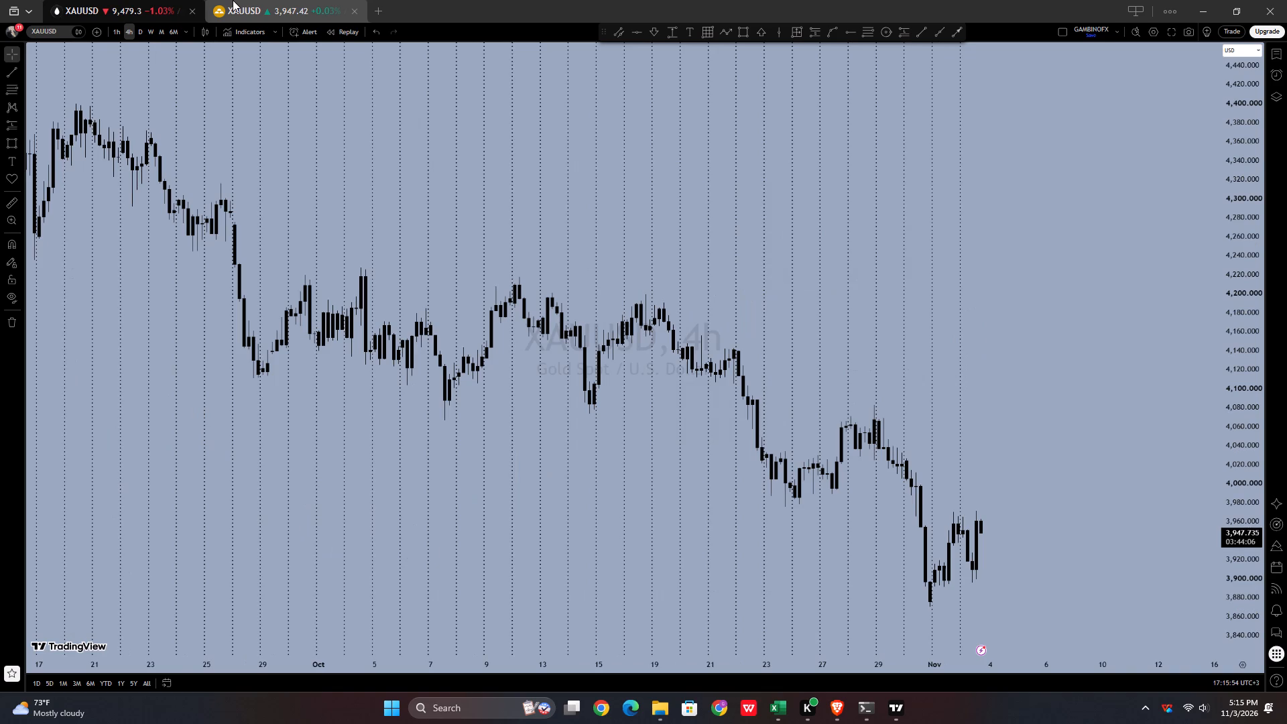
{"action": "key", "text": "space"}
{"action": "key", "text": "space"}
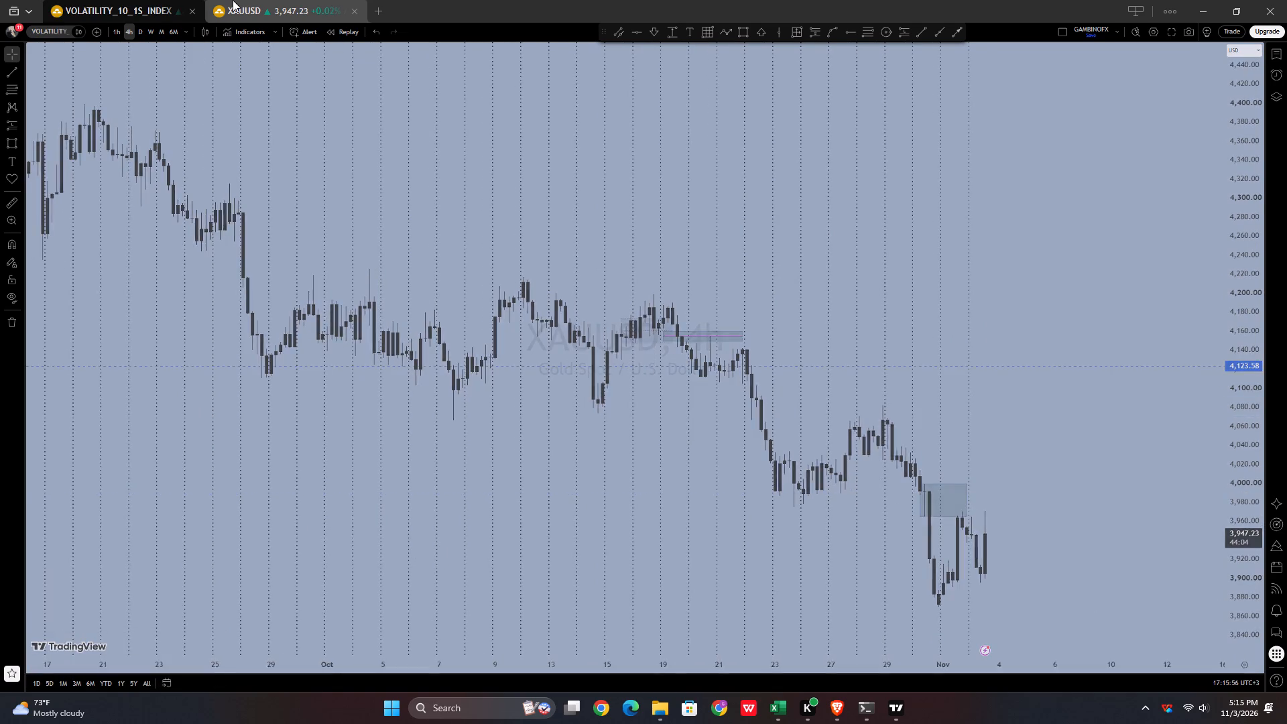
{"action": "key", "text": "space"}
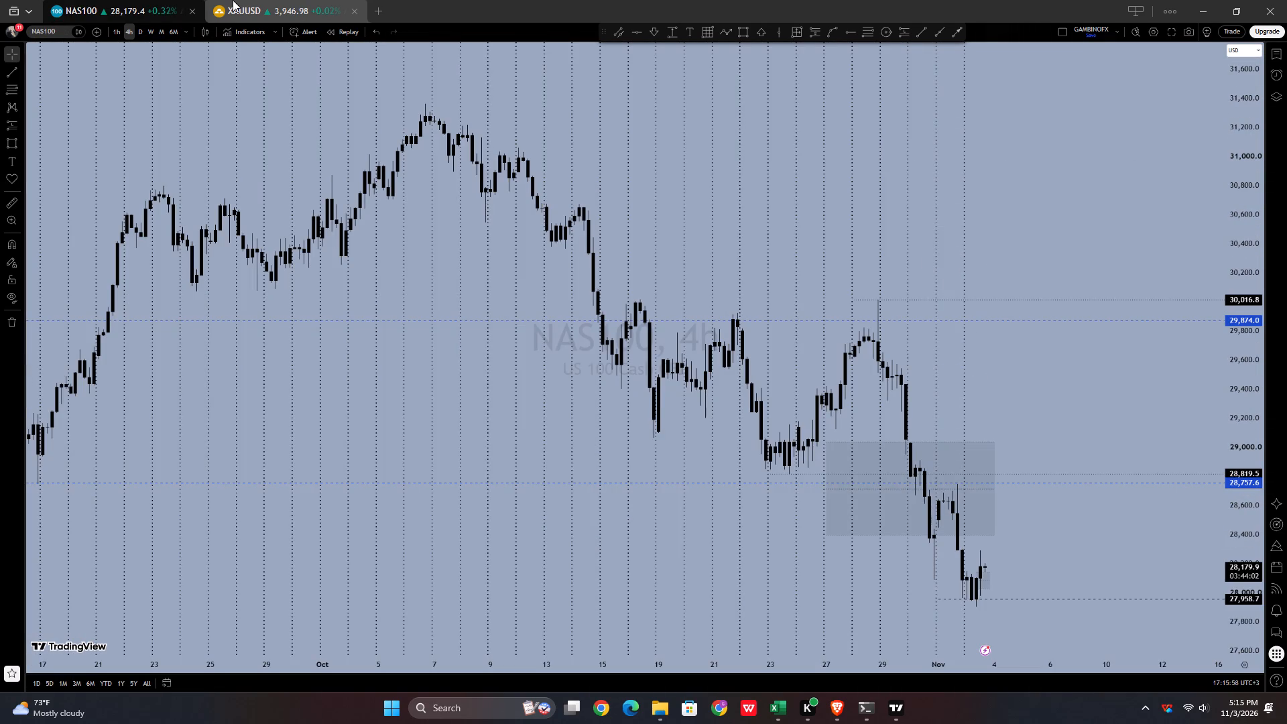
{"action": "left_click", "coordinate": [564, 11]}
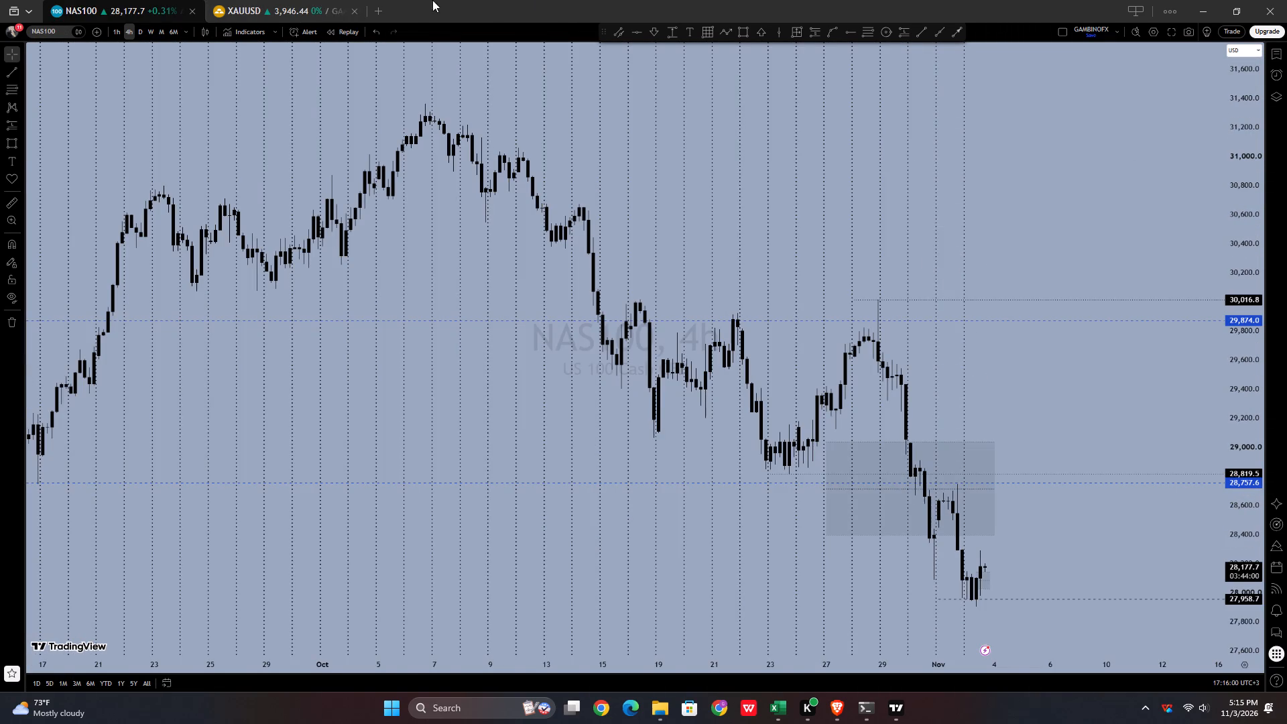
Switch to the XAUUSD 1h chart tab and examine the recent price action between 4,011.73 and 3,870.02.
{"action": "left_click", "coordinate": [298, 0]}
{"action": "scroll", "coordinate": [961, 257], "scroll_direction": "up", "scroll_amount": 8}
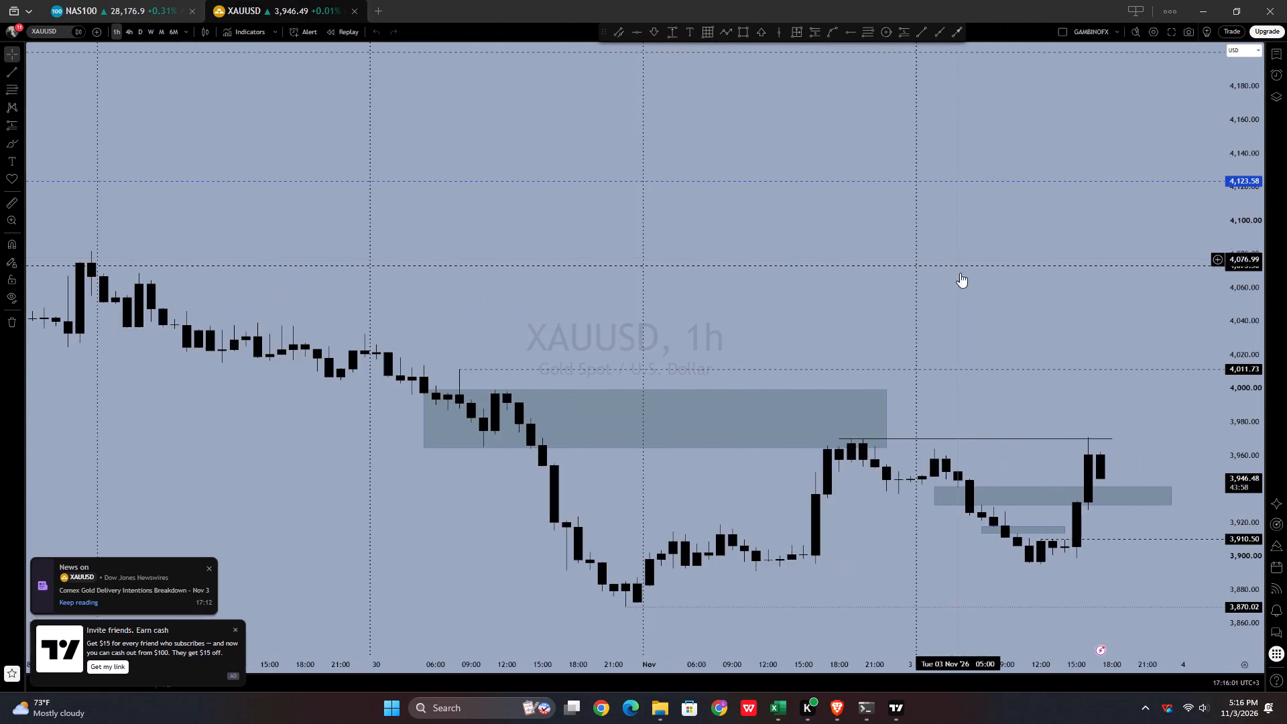
{"action": "scroll", "coordinate": [1144, 473], "scroll_direction": "down", "scroll_amount": 4}
{"action": "left_click_drag", "start_coordinate": [1237, 591], "coordinate": [1219, 445]}
{"action": "left_click_drag", "start_coordinate": [1205, 471], "coordinate": [1054, 309]}
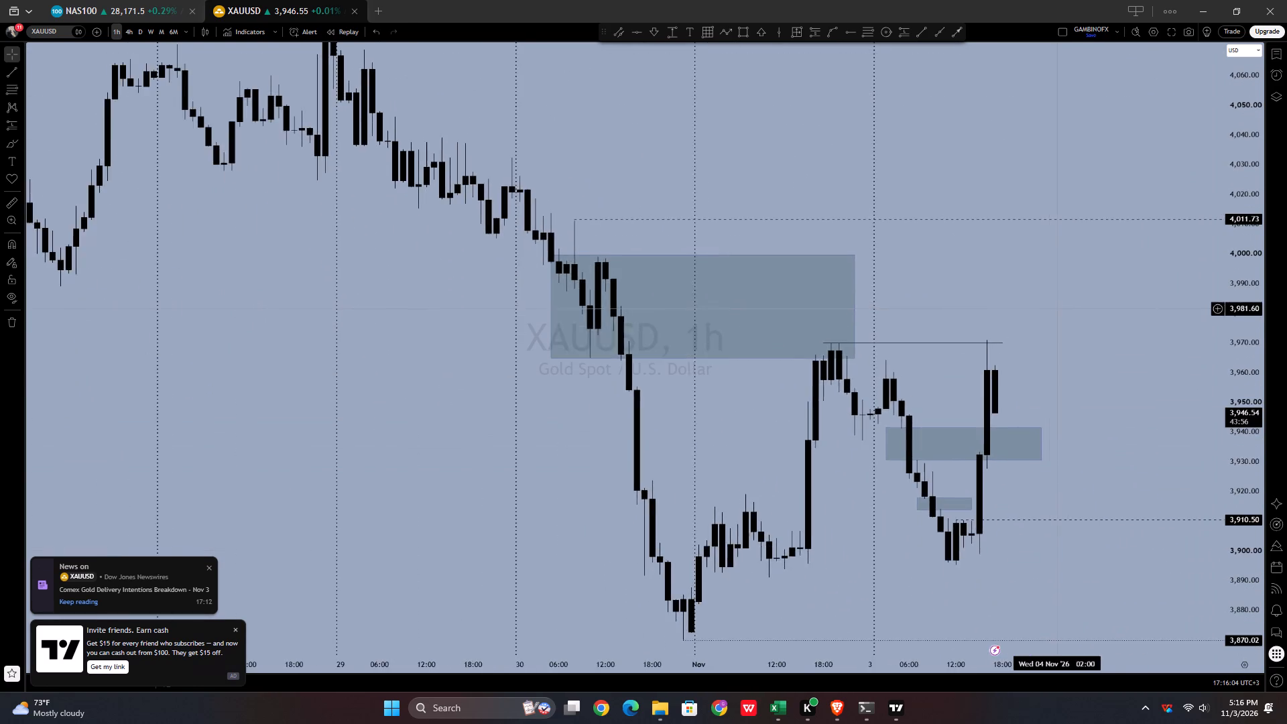
{"action": "scroll", "coordinate": [678, 405], "scroll_direction": "down", "scroll_amount": 5}
Dismiss the gold news and friend-invitation notifications on the XAUUSD 1h chart.
{"action": "left_click", "coordinate": [207, 566]}
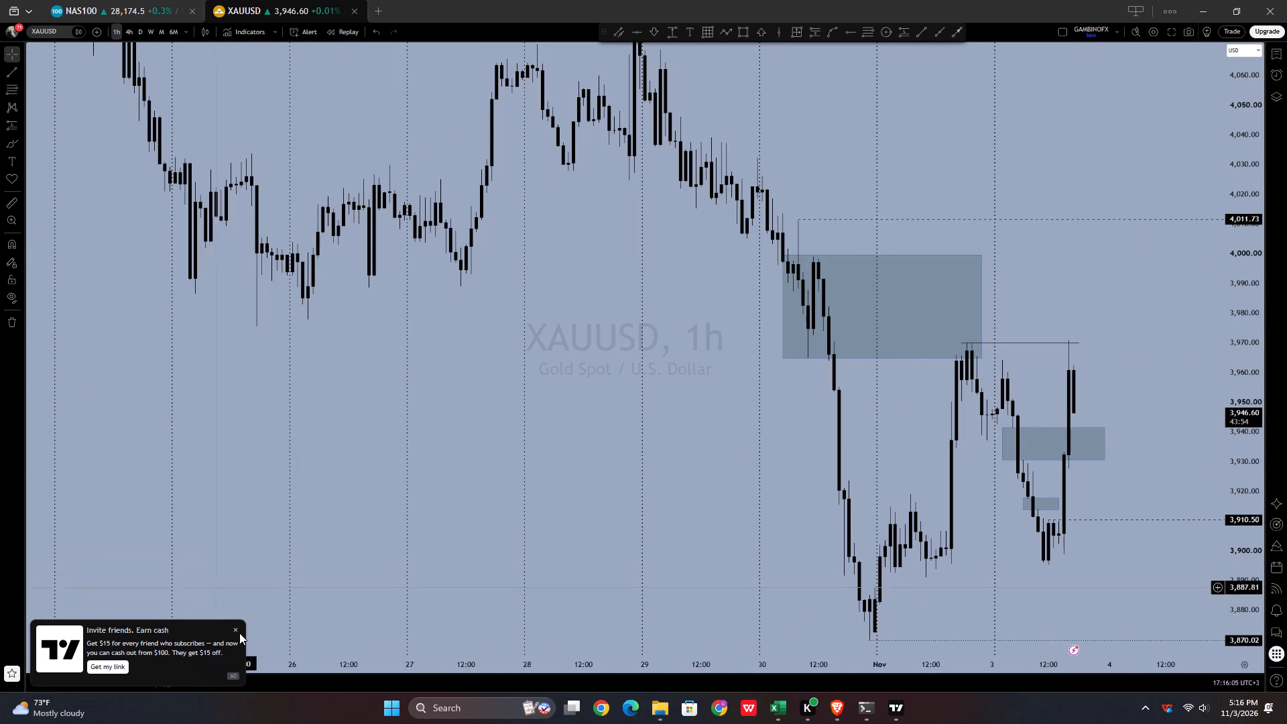
{"action": "left_click", "coordinate": [236, 630]}
{"action": "scroll", "coordinate": [667, 493], "scroll_direction": "up", "scroll_amount": 1}
{"action": "left_click", "coordinate": [1178, 21]}
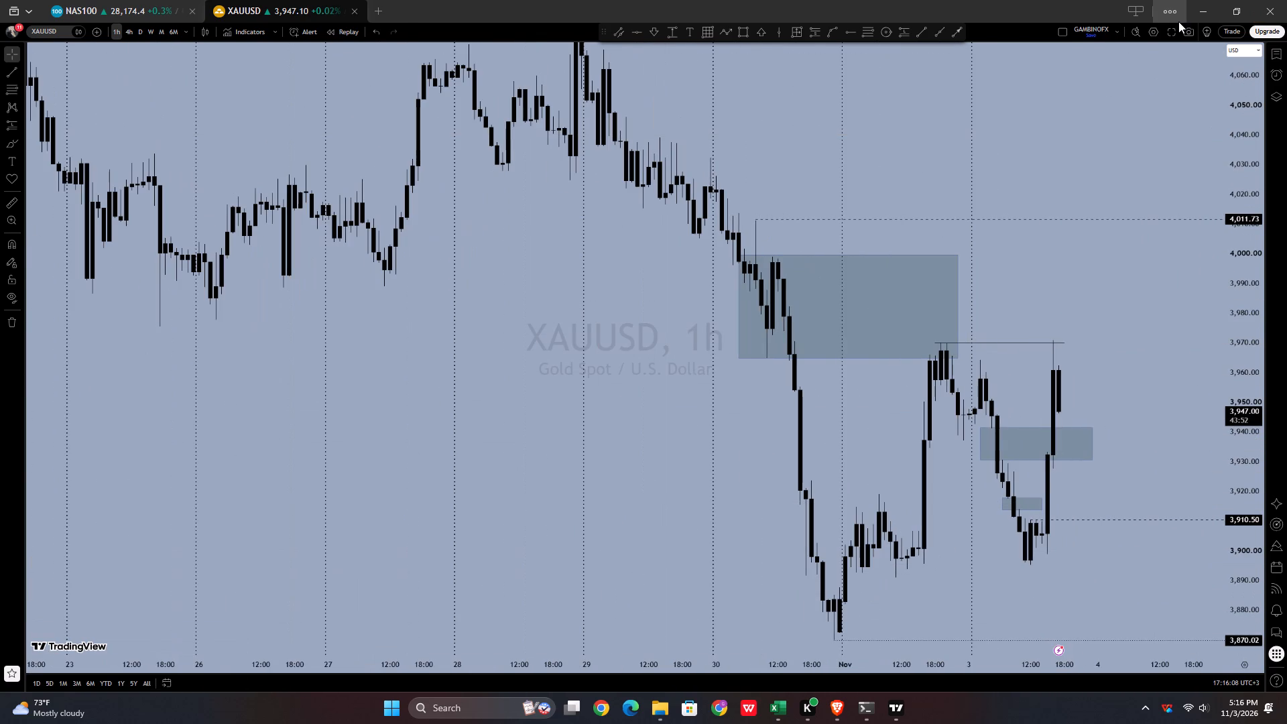
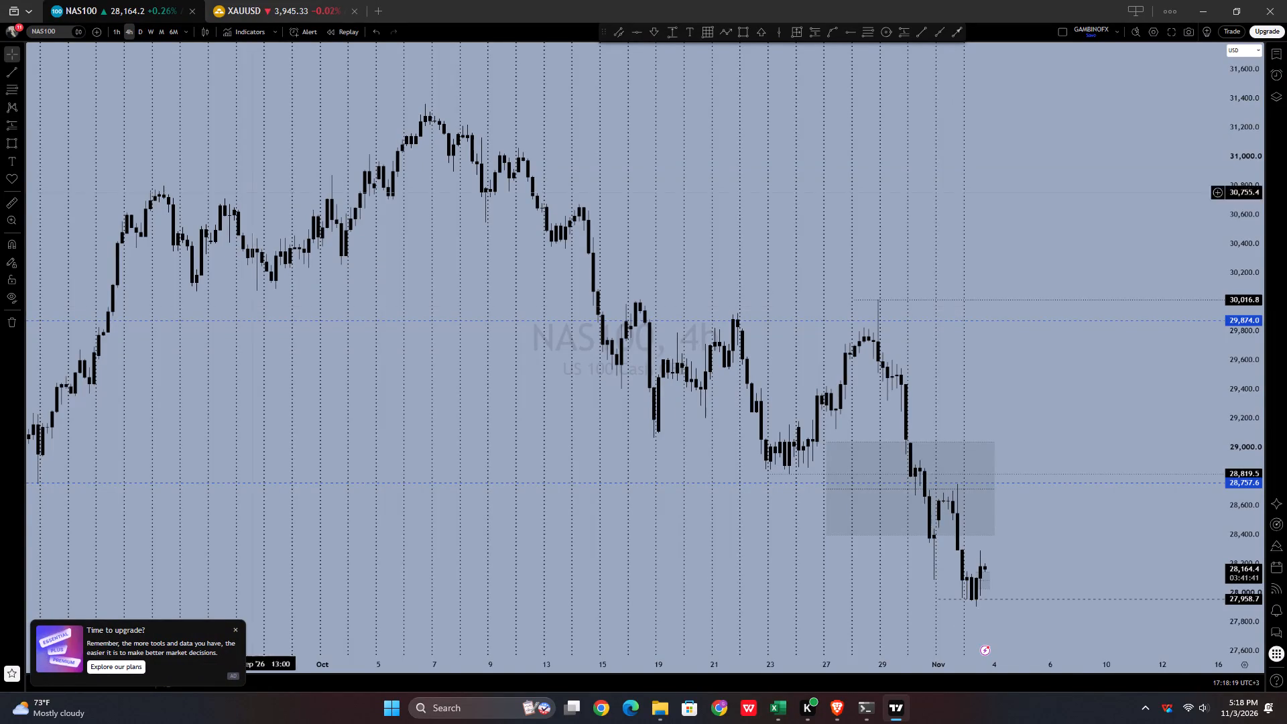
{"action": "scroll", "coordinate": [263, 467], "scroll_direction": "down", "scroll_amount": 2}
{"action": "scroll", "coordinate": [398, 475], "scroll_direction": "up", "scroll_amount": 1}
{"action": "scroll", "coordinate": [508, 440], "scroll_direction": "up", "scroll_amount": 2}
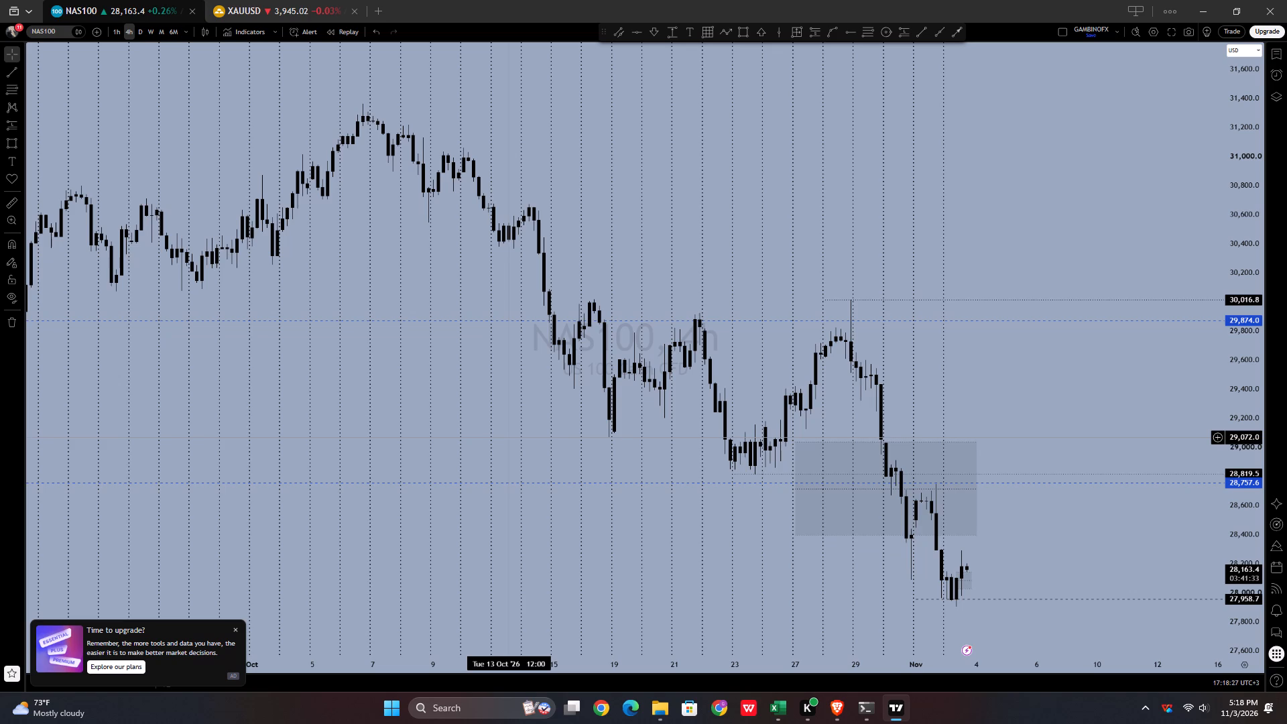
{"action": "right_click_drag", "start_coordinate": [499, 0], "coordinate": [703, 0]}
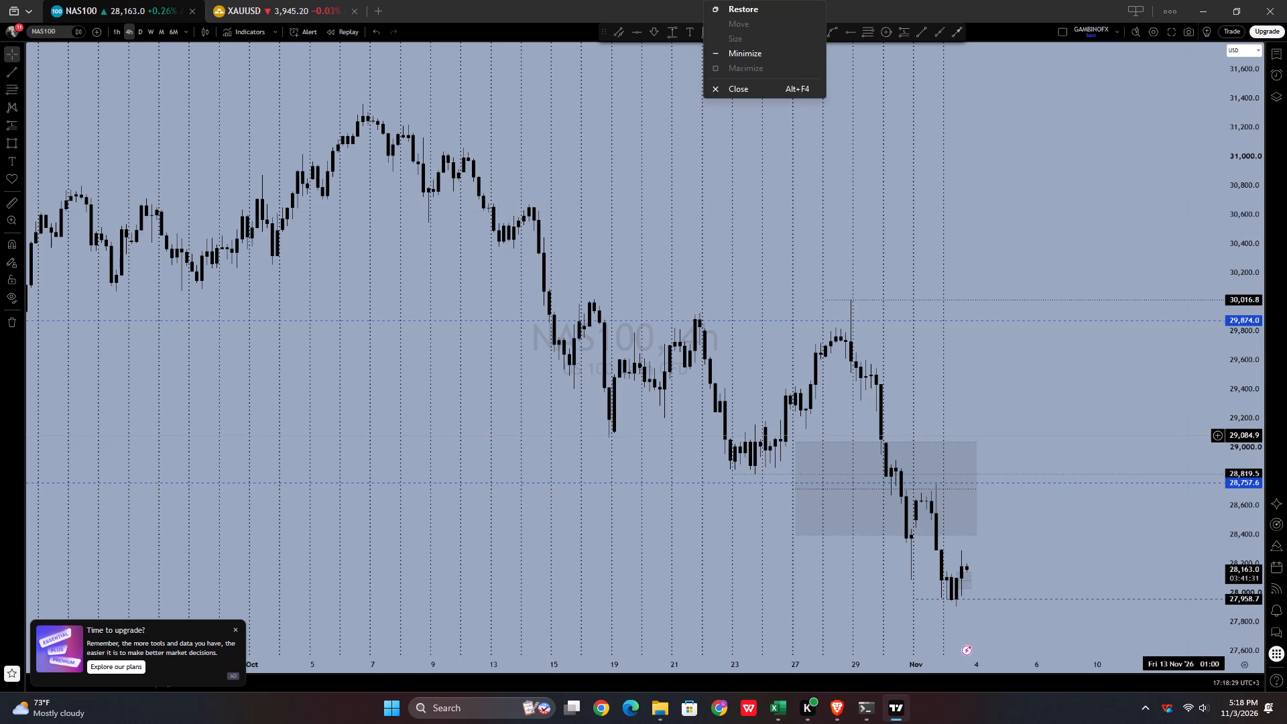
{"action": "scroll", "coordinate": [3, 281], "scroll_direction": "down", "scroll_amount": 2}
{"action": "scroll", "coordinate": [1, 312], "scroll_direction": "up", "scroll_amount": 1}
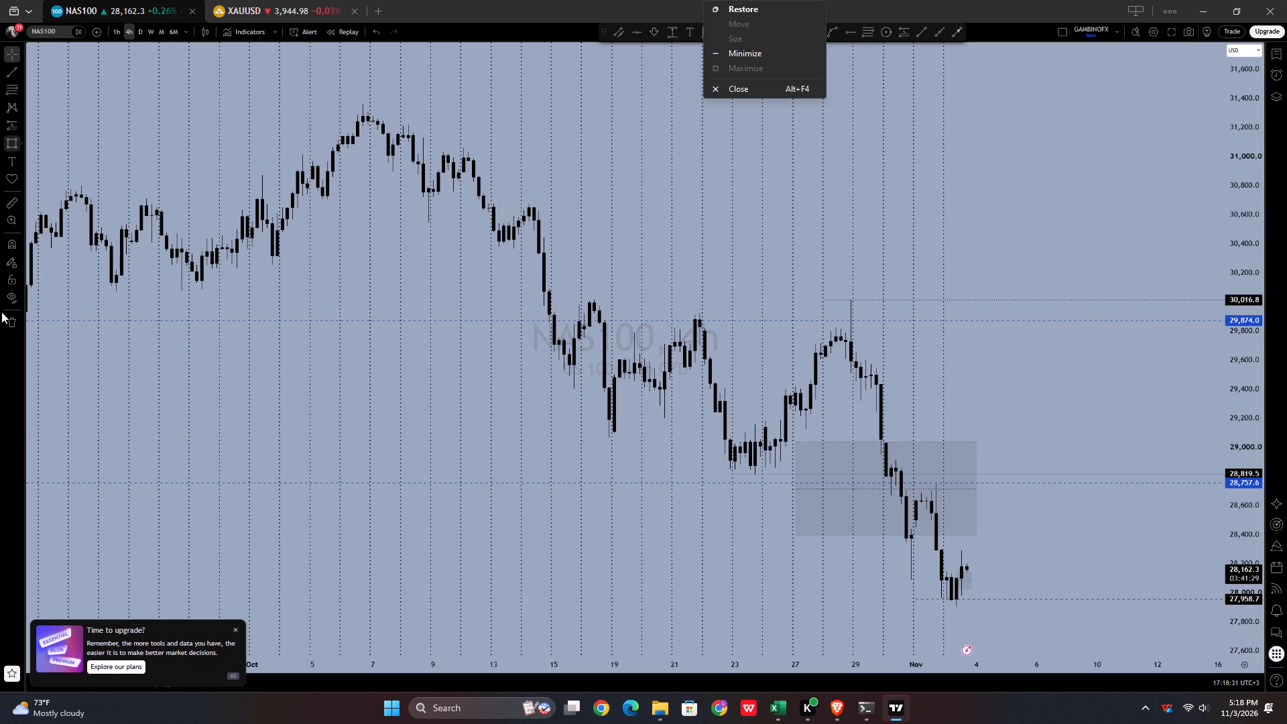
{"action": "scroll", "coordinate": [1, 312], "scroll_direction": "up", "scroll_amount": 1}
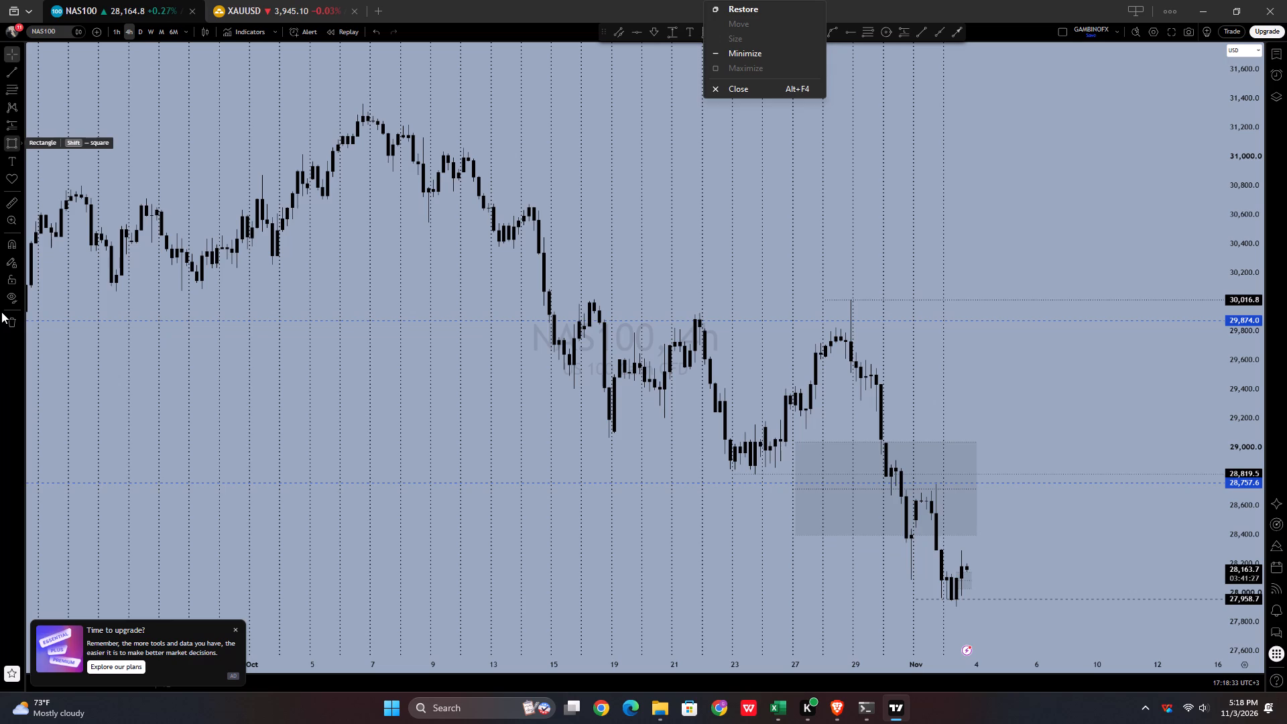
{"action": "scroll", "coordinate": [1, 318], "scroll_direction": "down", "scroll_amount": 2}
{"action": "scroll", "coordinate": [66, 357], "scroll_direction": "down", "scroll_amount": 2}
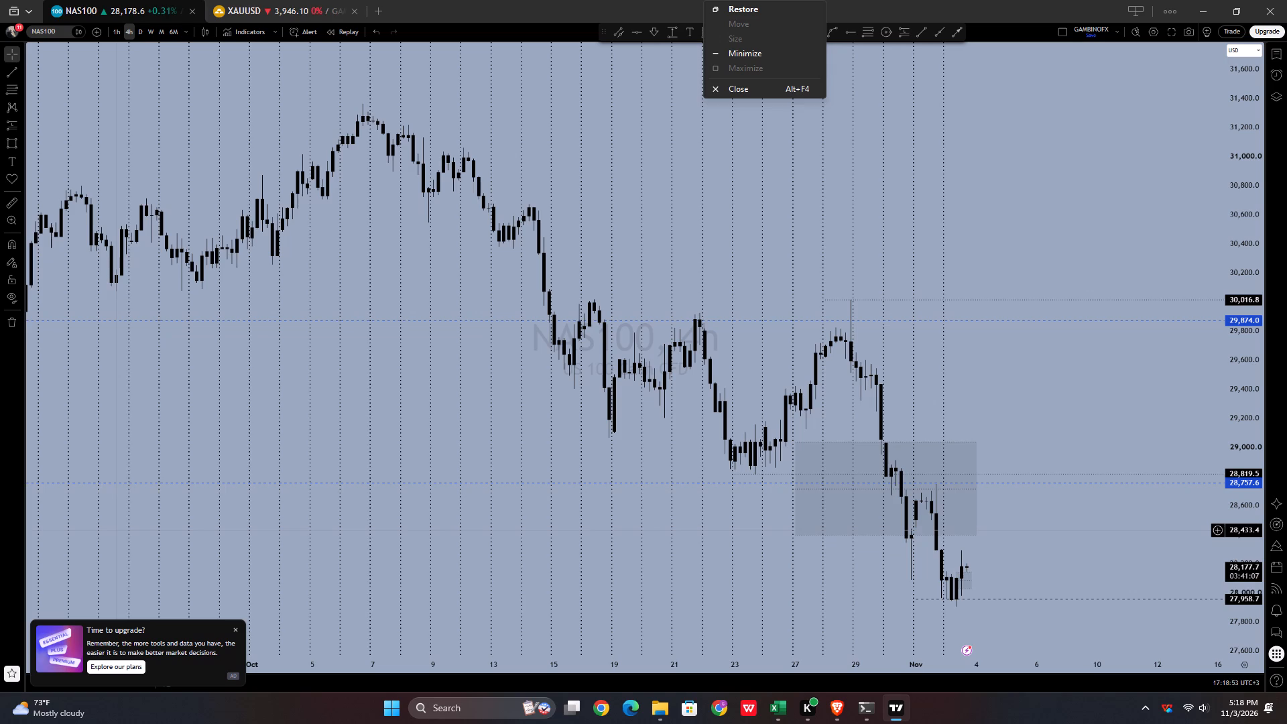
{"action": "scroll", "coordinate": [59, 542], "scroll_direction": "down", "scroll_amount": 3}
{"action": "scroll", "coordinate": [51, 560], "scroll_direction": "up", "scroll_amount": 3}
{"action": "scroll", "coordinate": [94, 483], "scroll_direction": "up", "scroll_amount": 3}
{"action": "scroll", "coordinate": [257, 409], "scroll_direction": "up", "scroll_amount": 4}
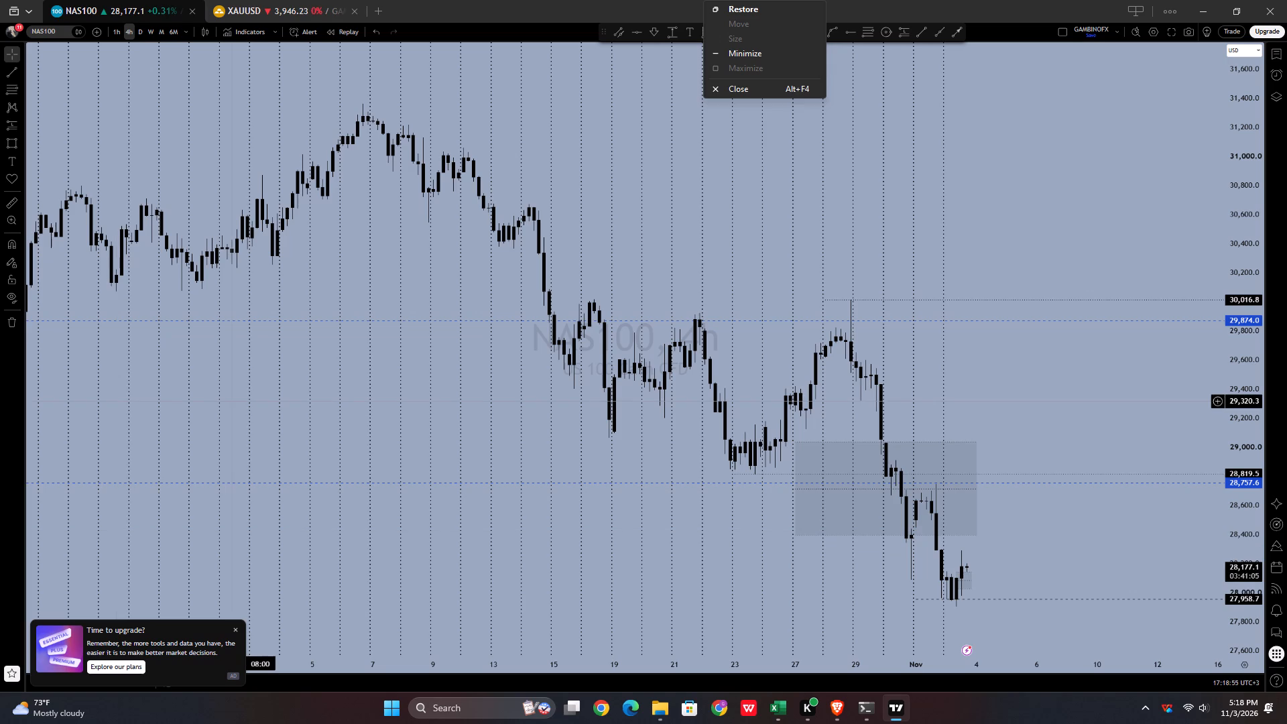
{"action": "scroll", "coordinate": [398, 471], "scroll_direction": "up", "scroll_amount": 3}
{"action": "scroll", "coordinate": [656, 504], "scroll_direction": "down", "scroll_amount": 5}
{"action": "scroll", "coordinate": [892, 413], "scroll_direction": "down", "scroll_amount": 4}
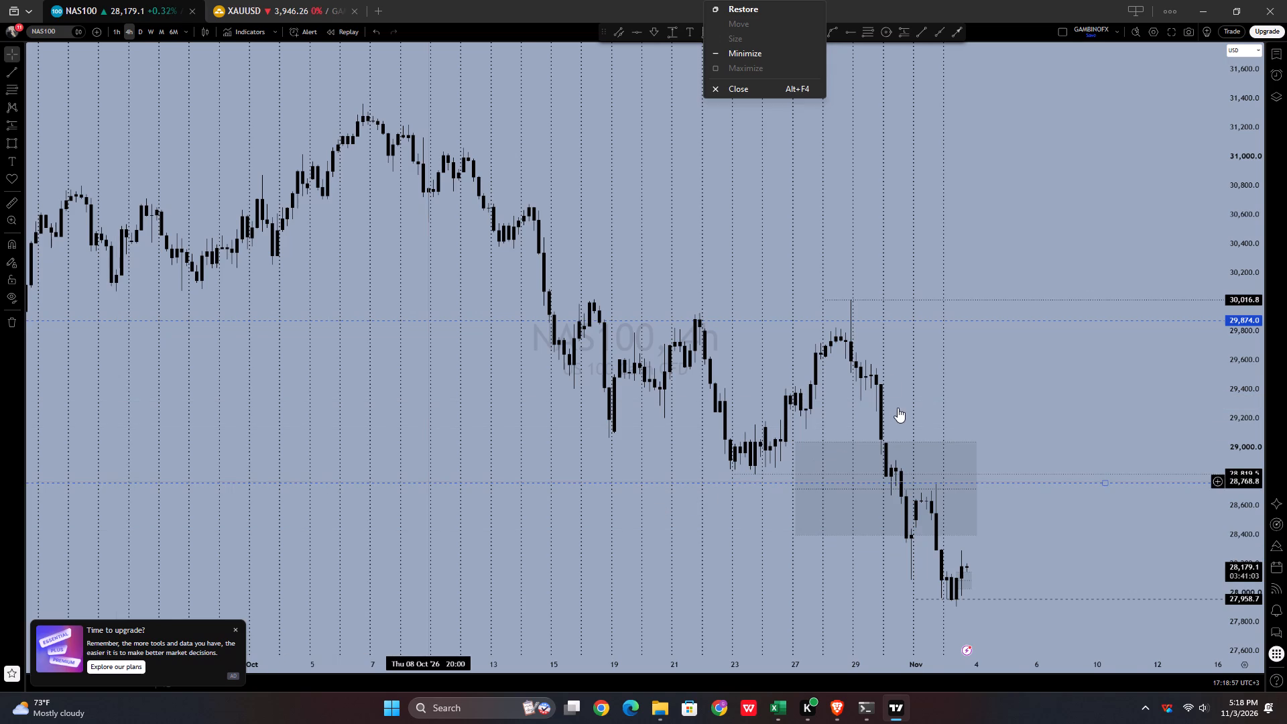
Examine the NAS100 4h decline between the 30,016.8 and 27,958.7 levels, glancing at the XAUUSD 1h chart in between.
{"action": "left_click_drag", "start_coordinate": [868, 365], "coordinate": [659, 281]}
{"action": "left_click", "coordinate": [659, 281]}
{"action": "left_click_drag", "start_coordinate": [664, 313], "coordinate": [670, 313]}
{"action": "scroll", "coordinate": [670, 313], "scroll_direction": "down", "scroll_amount": 4}
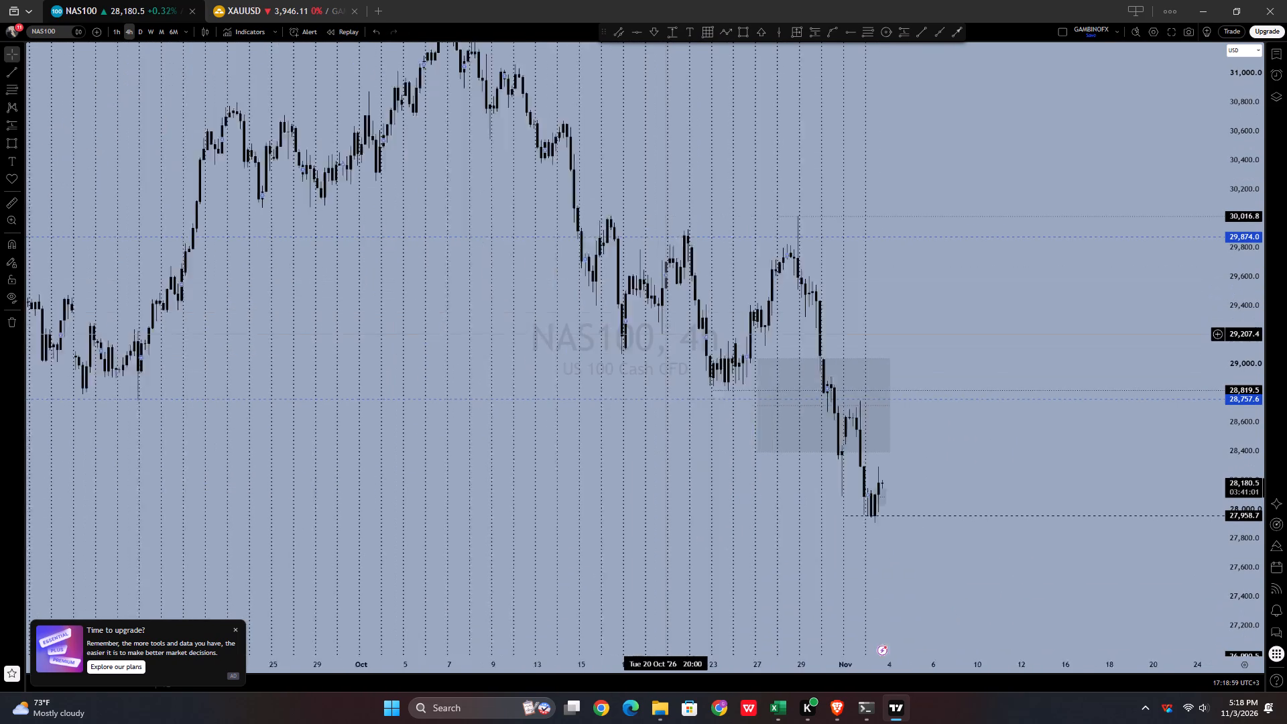
{"action": "scroll", "coordinate": [641, 353], "scroll_direction": "up", "scroll_amount": 5}
{"action": "left_click", "coordinate": [282, 0]}
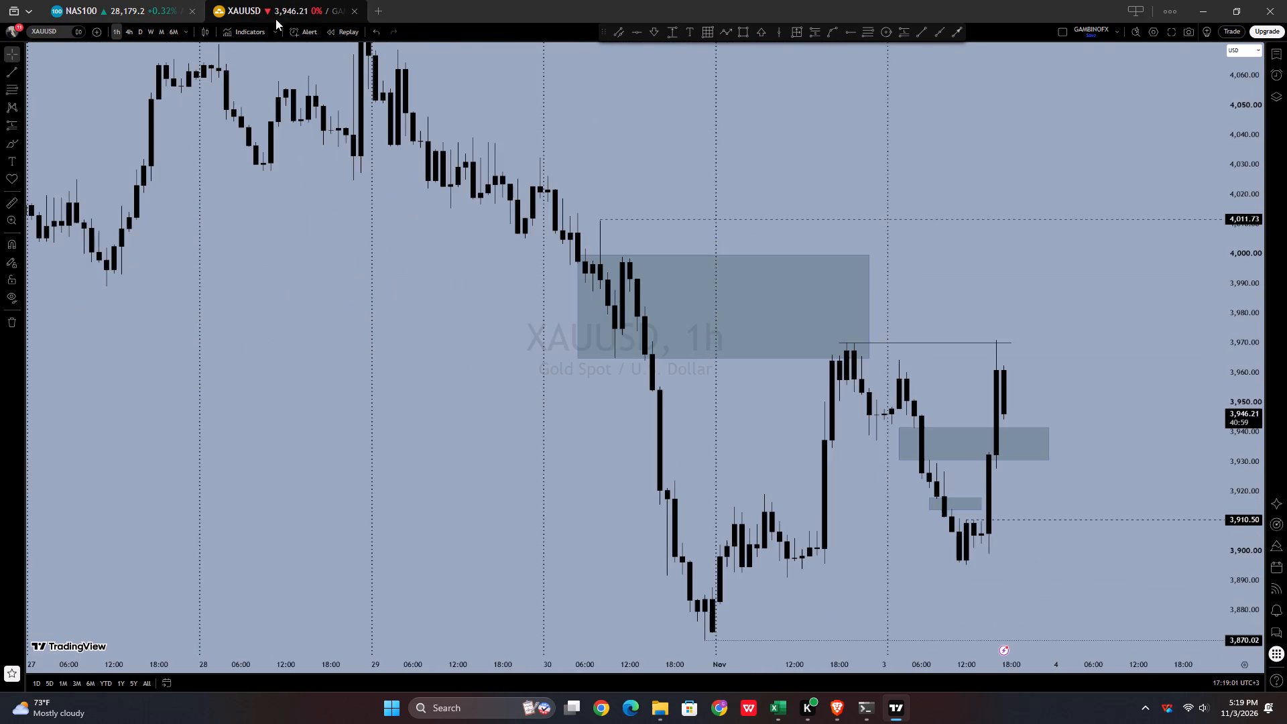
{"action": "scroll", "coordinate": [289, 200], "scroll_direction": "up", "scroll_amount": 4}
{"action": "left_click", "coordinate": [84, 31]}
{"action": "left_click", "coordinate": [99, 0]}
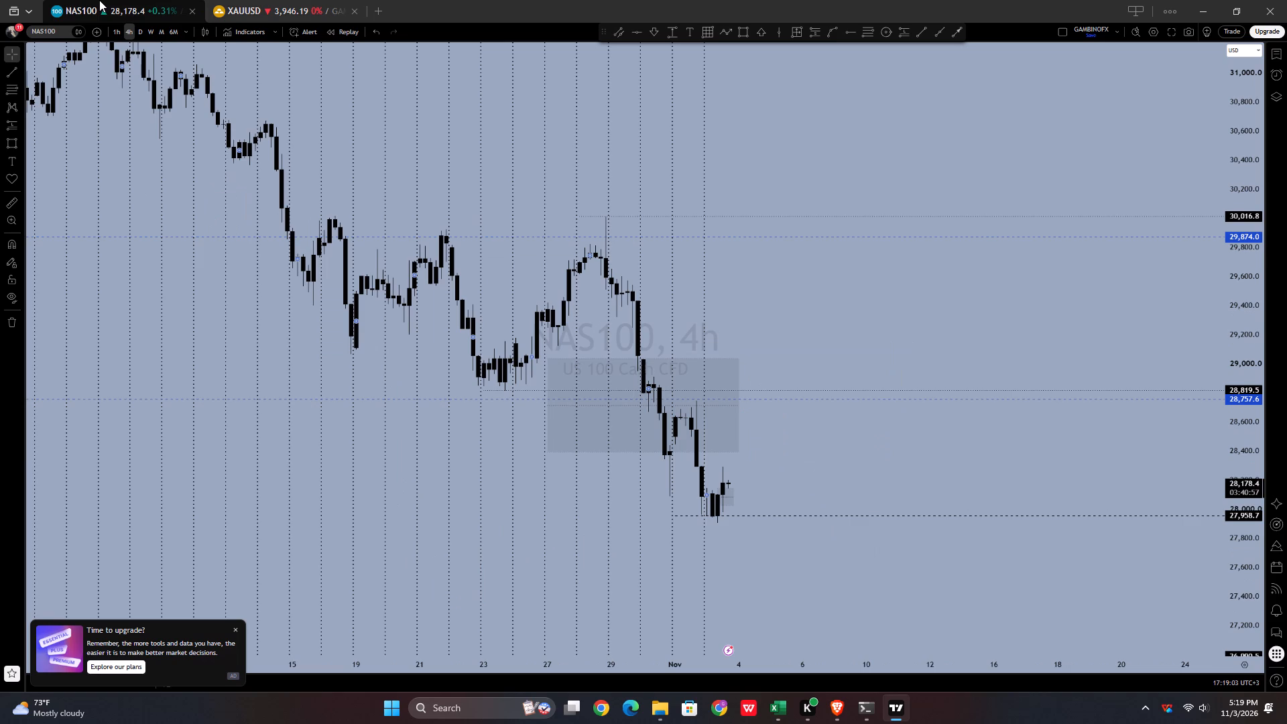
{"action": "left_click_drag", "start_coordinate": [350, 355], "coordinate": [353, 364]}
{"action": "scroll", "coordinate": [350, 374], "scroll_direction": "down", "scroll_amount": 3}
{"action": "left_click", "coordinate": [381, 416]}
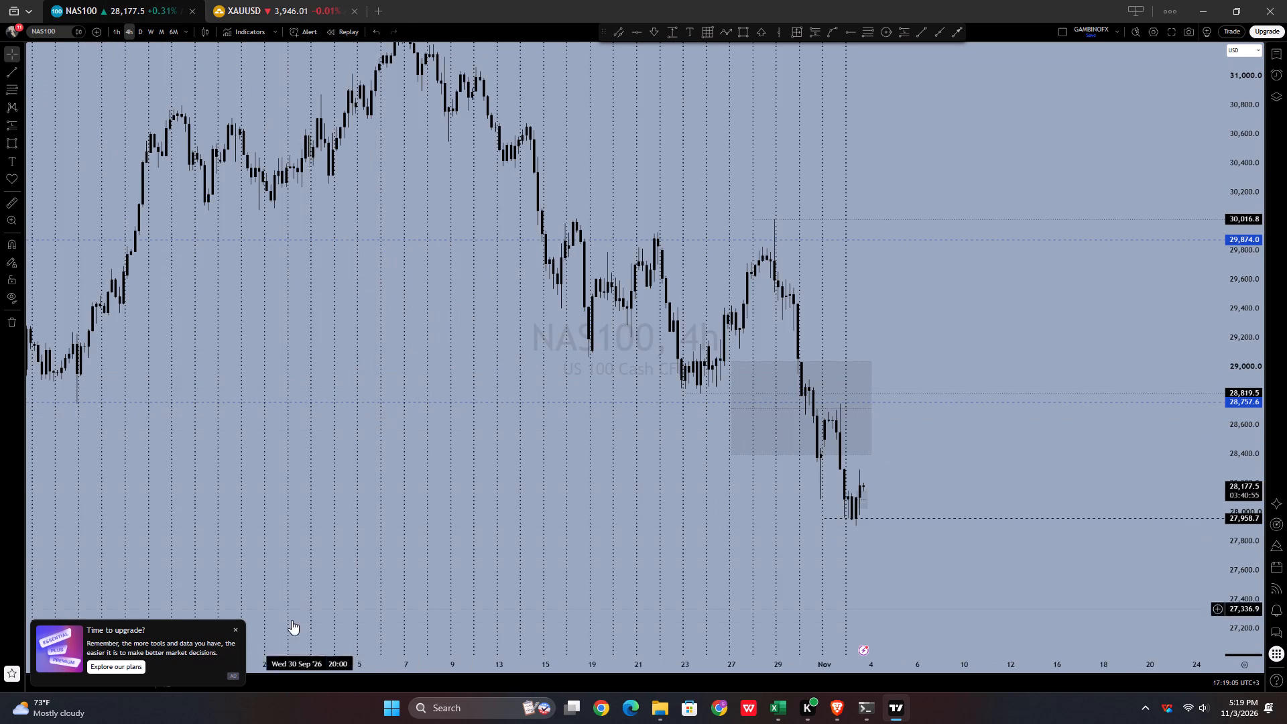
Dismiss the upgrade promotion on the NAS100 4h chart.
{"action": "left_click", "coordinate": [235, 633]}
{"action": "left_click", "coordinate": [233, 633]}
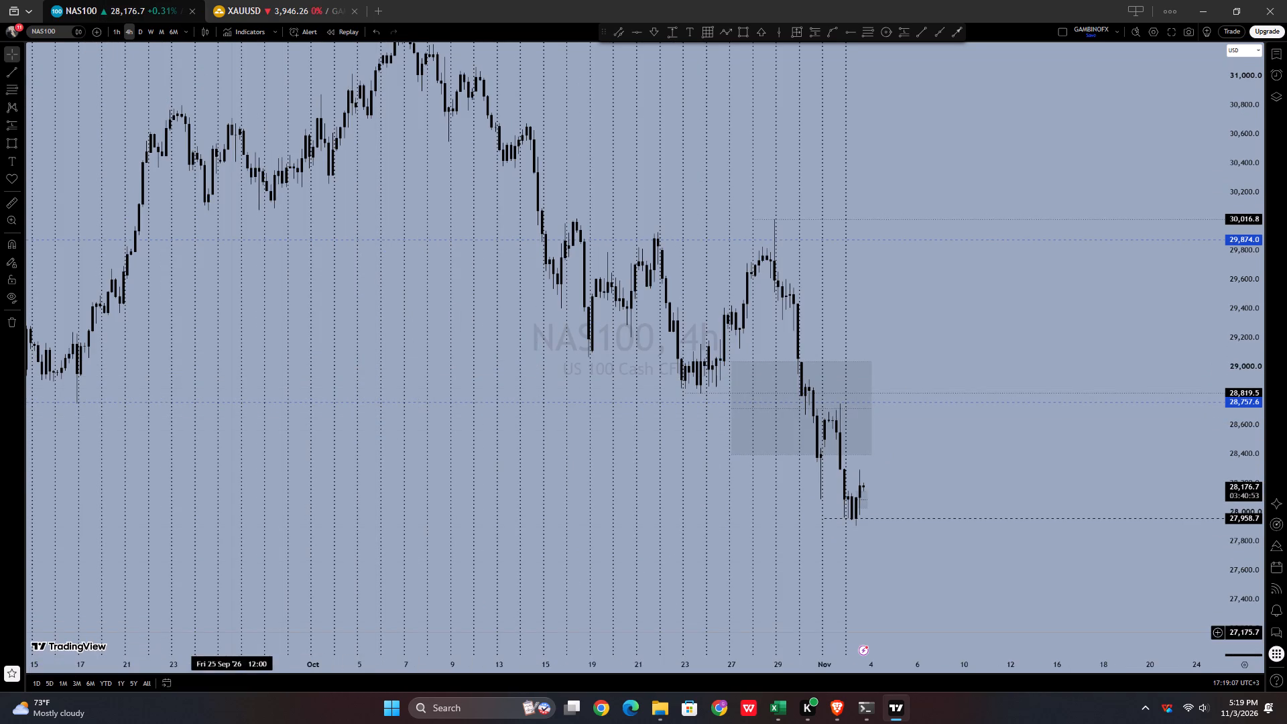
On the XAUUSD 1h chart, shorten the zone at about 3,930 to 3,941 so it ends just past the latest candle.
{"action": "left_click", "coordinate": [230, 0]}
{"action": "scroll", "coordinate": [304, 190], "scroll_direction": "up", "scroll_amount": 3}
{"action": "scroll", "coordinate": [305, 208], "scroll_direction": "down", "scroll_amount": 3}
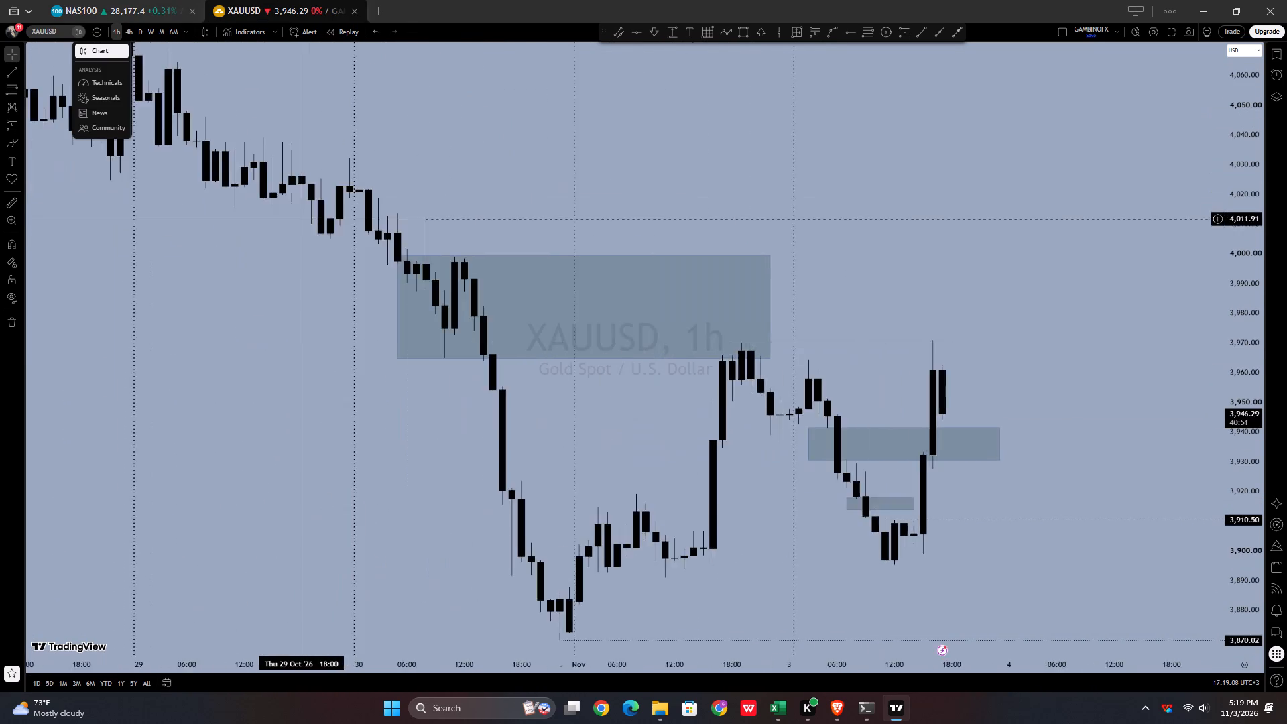
{"action": "scroll", "coordinate": [302, 223], "scroll_direction": "down", "scroll_amount": 9}
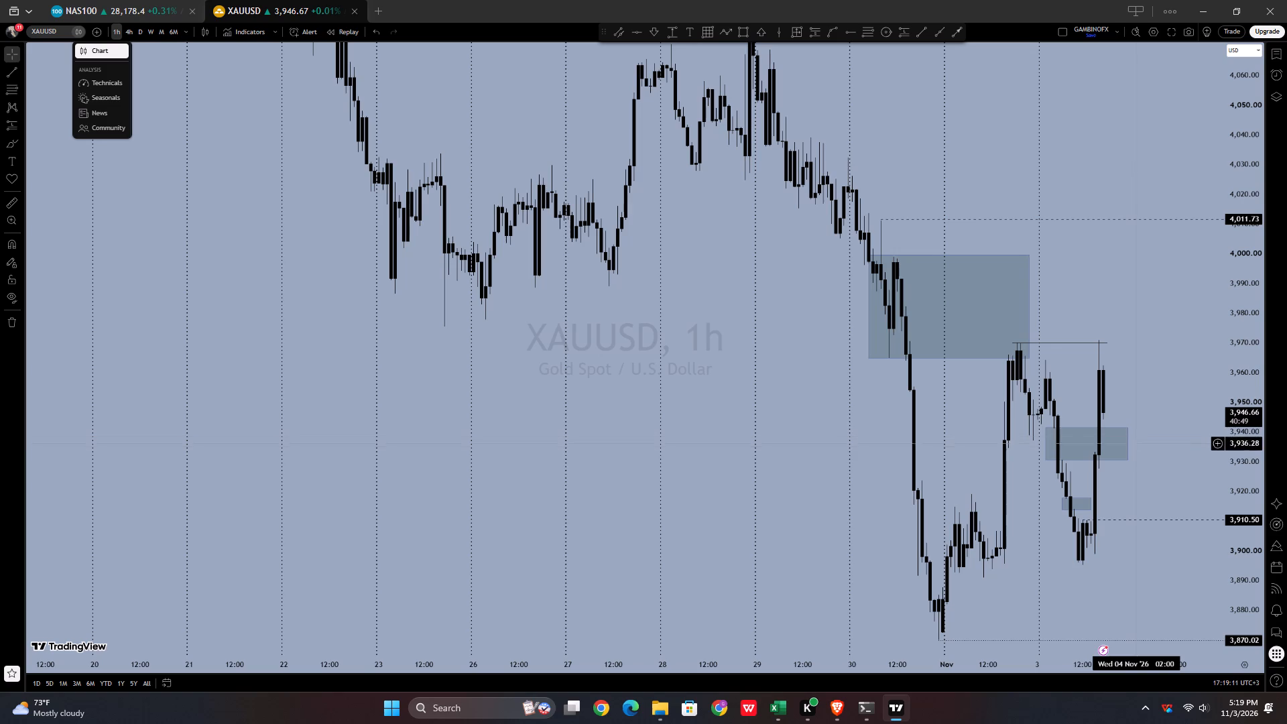
{"action": "left_click_drag", "start_coordinate": [1127, 445], "coordinate": [1110, 446]}
{"action": "left_click", "coordinate": [1125, 429]}
{"action": "left_click", "coordinate": [1132, 426]}
Compare the wider XAUUSD 1h price range with the daily timeframe, examining the decline from 4,200.58 to 3,870.02.
{"action": "left_click_drag", "start_coordinate": [1235, 312], "coordinate": [1274, 433]}
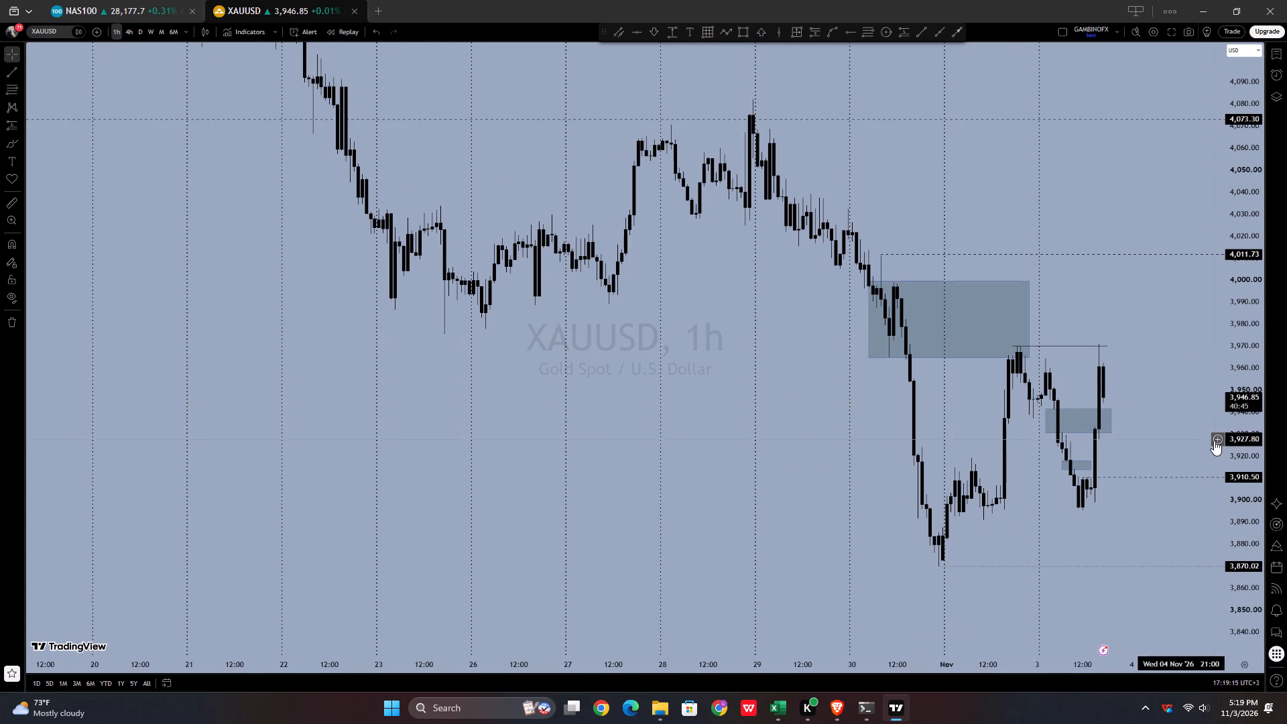
{"action": "scroll", "coordinate": [1214, 441], "scroll_direction": "up", "scroll_amount": 2}
{"action": "left_click_drag", "start_coordinate": [1212, 437], "coordinate": [1055, 415]}
{"action": "scroll", "coordinate": [887, 371], "scroll_direction": "down", "scroll_amount": 3}
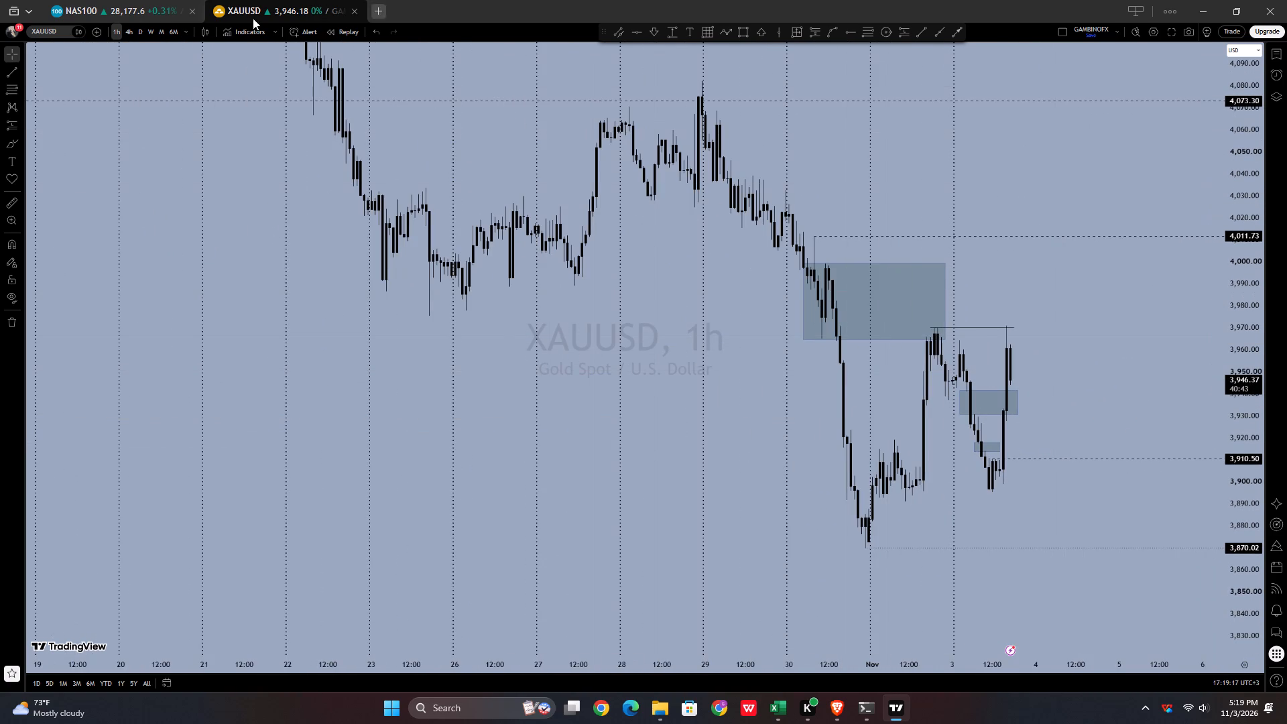
{"action": "left_click", "coordinate": [144, 36]}
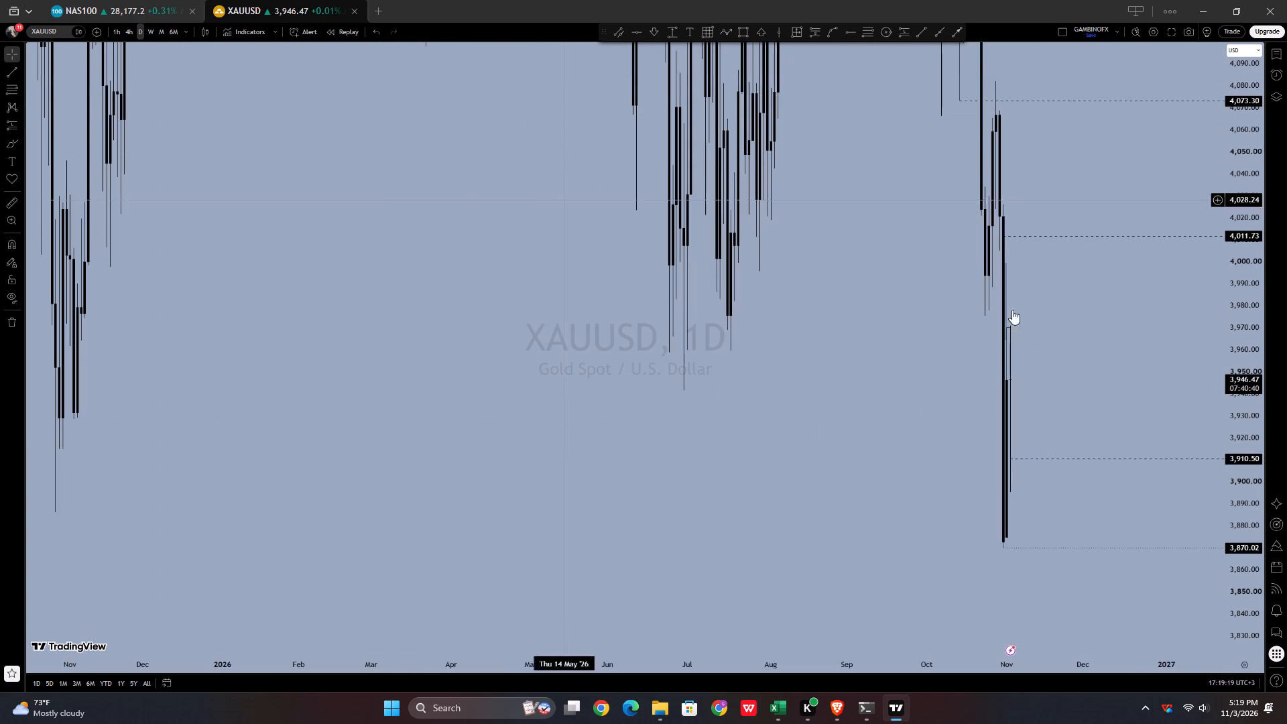
{"action": "left_click_drag", "start_coordinate": [1243, 352], "coordinate": [1247, 588]}
{"action": "scroll", "coordinate": [1087, 528], "scroll_direction": "up", "scroll_amount": 8}
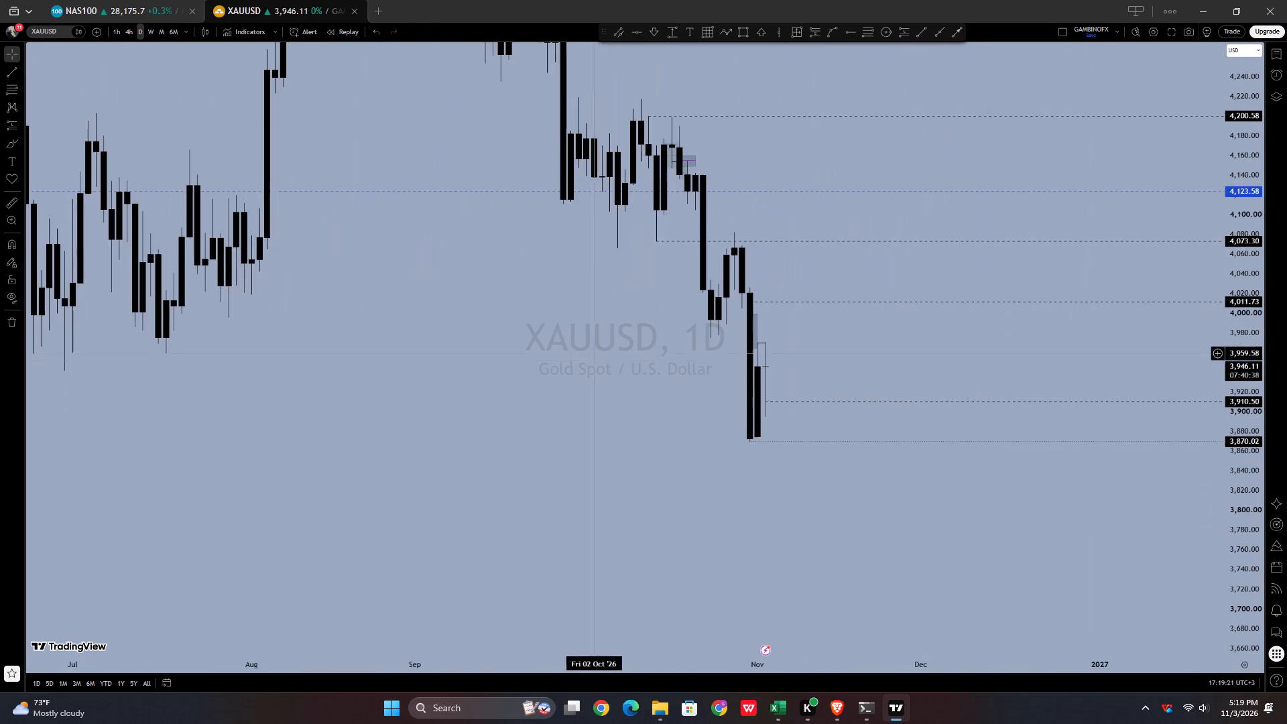
{"action": "scroll", "coordinate": [391, 288], "scroll_direction": "up", "scroll_amount": 3}
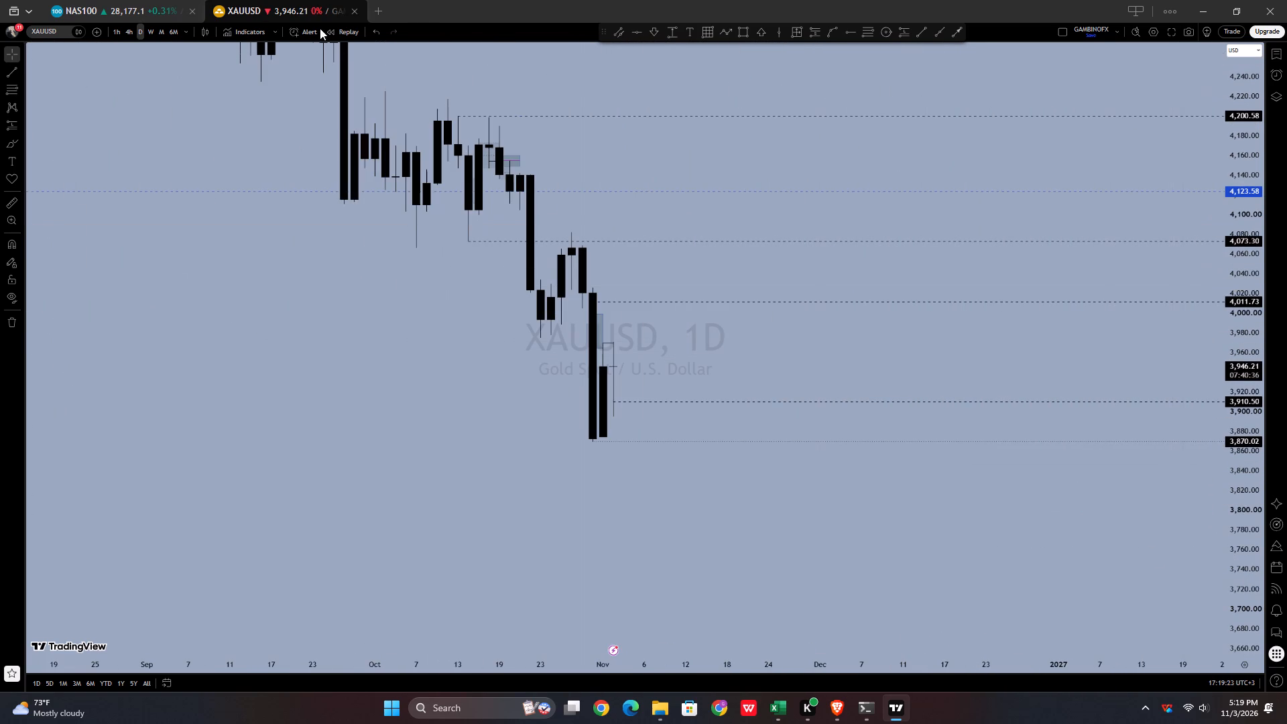
Return XAUUSD to the 1h timeframe and examine the recent candles and zones between 4,011.73 and 3,870.02.
{"action": "left_click", "coordinate": [112, 32]}
{"action": "scroll", "coordinate": [197, 76], "scroll_direction": "down", "scroll_amount": 3}
{"action": "scroll", "coordinate": [302, 103], "scroll_direction": "down", "scroll_amount": 6}
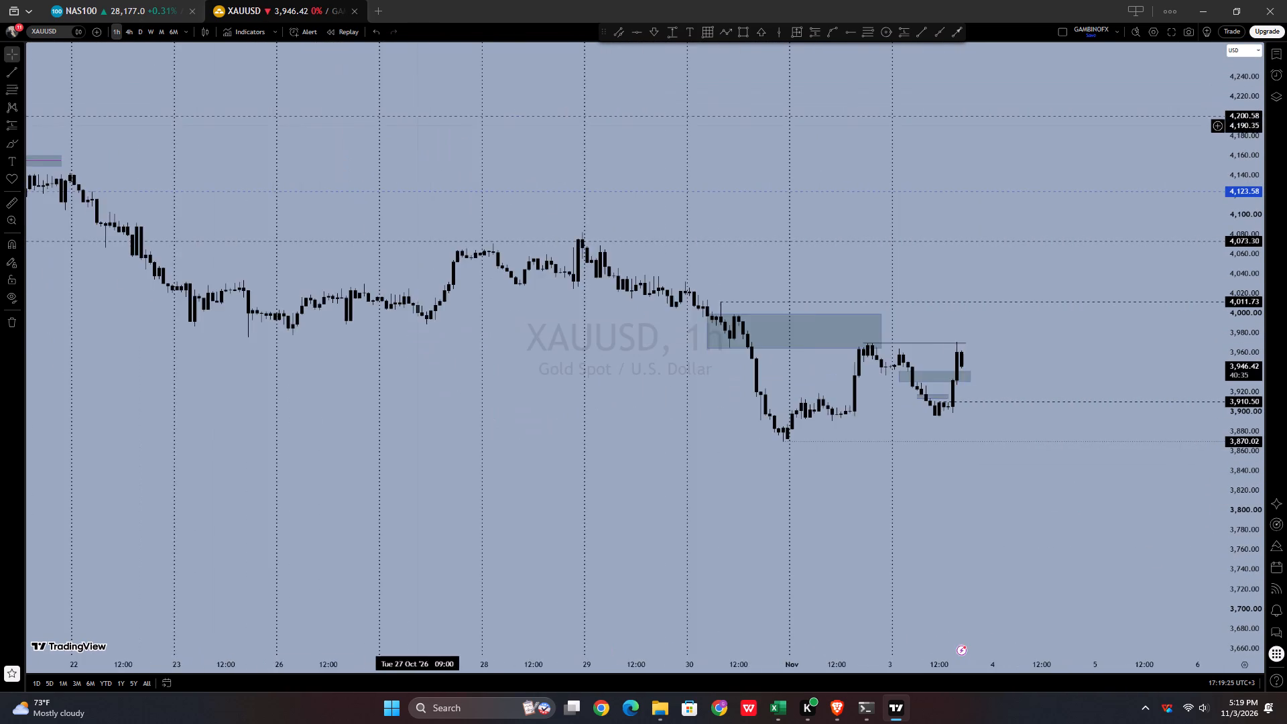
{"action": "scroll", "coordinate": [438, 127], "scroll_direction": "down", "scroll_amount": 2}
{"action": "left_click_drag", "start_coordinate": [1241, 564], "coordinate": [1125, 161]}
{"action": "scroll", "coordinate": [1090, 269], "scroll_direction": "up", "scroll_amount": 3}
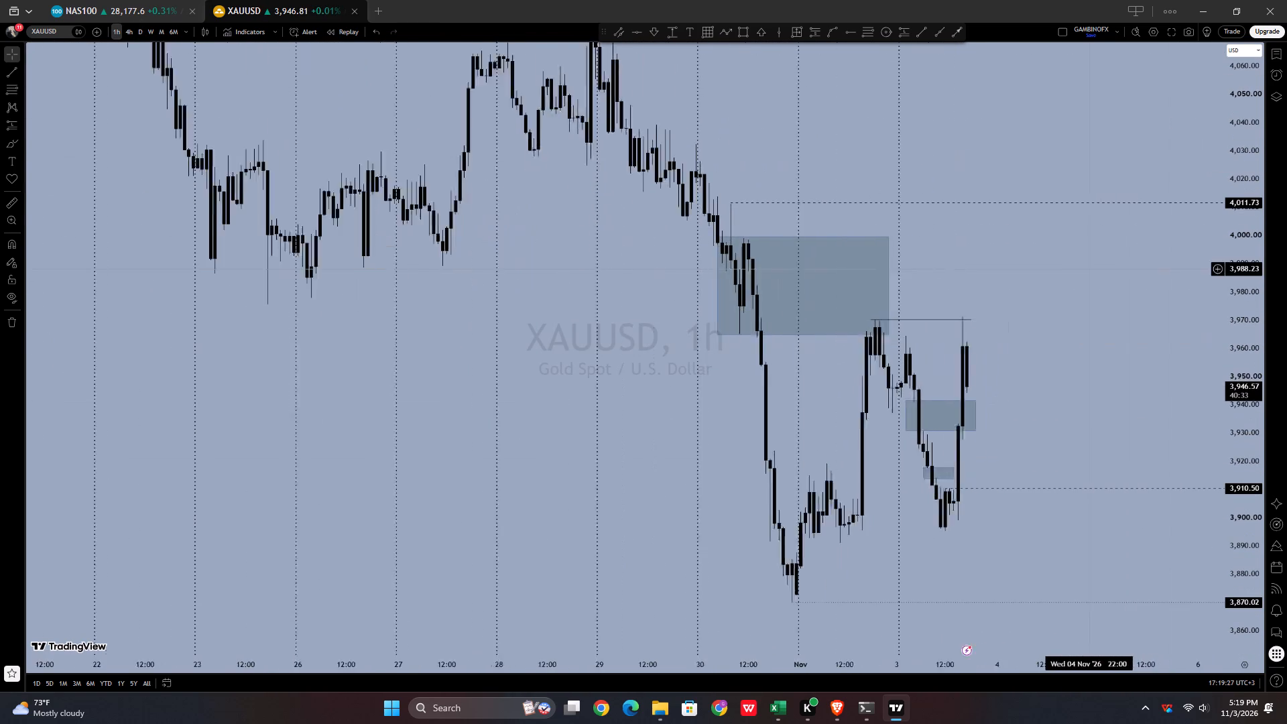
{"action": "scroll", "coordinate": [1090, 270], "scroll_direction": "up", "scroll_amount": 1}
{"action": "left_click_drag", "start_coordinate": [1115, 355], "coordinate": [1140, 274]}
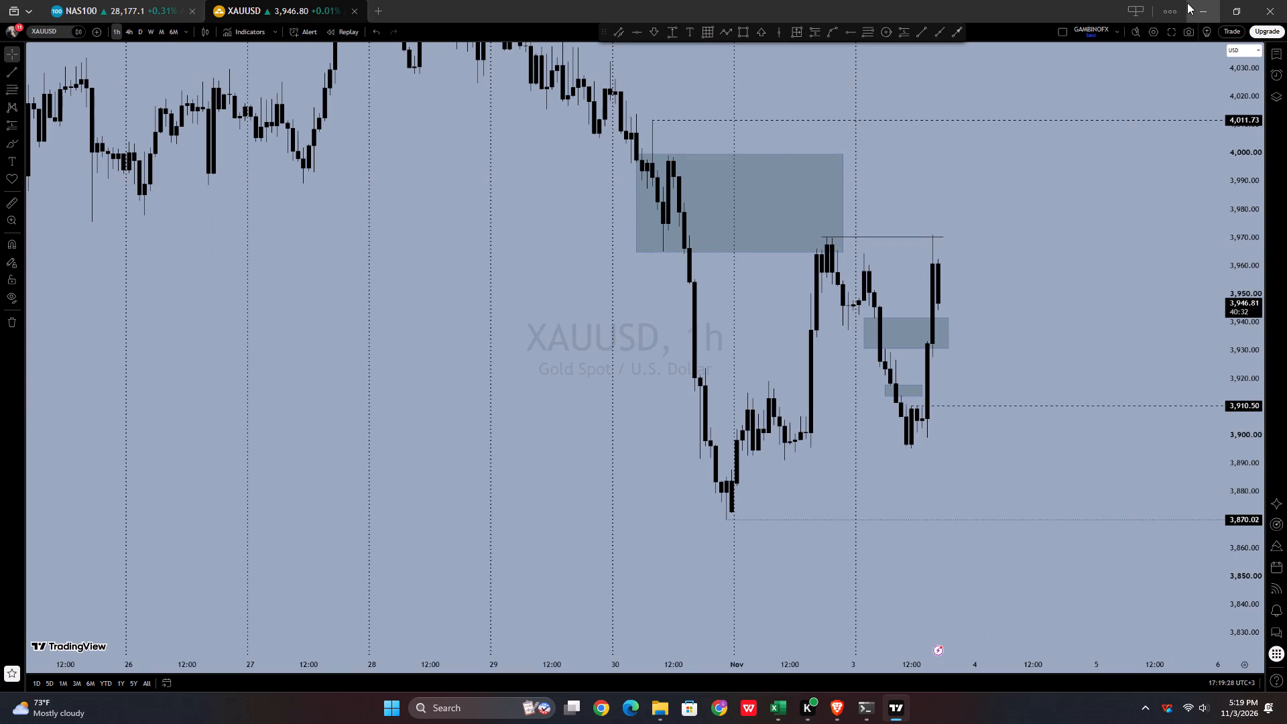